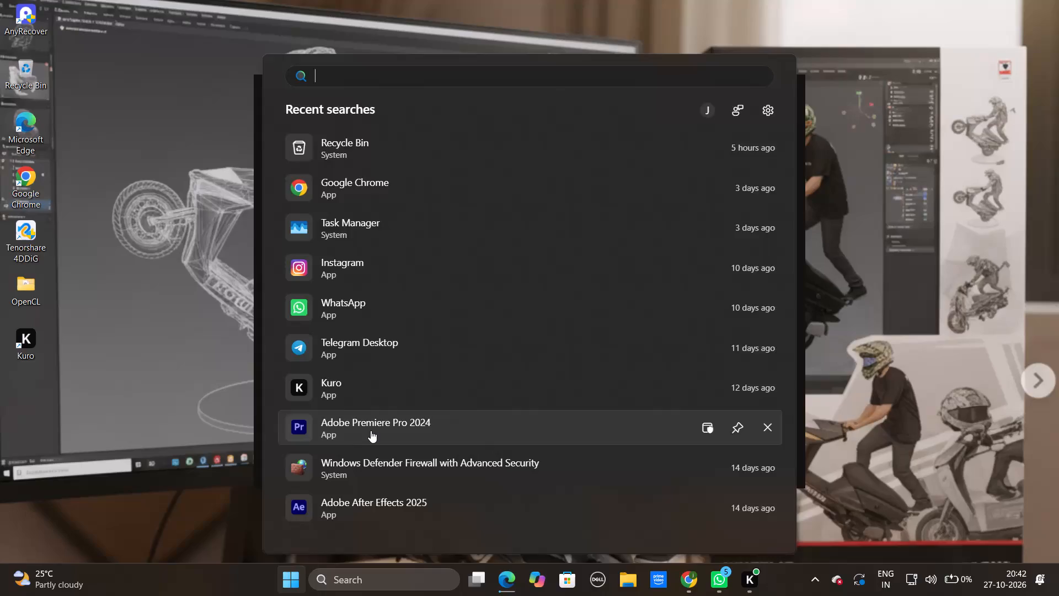
Launch Adobe Premiere Pro 2024 from the recent searches.
click(371, 430)
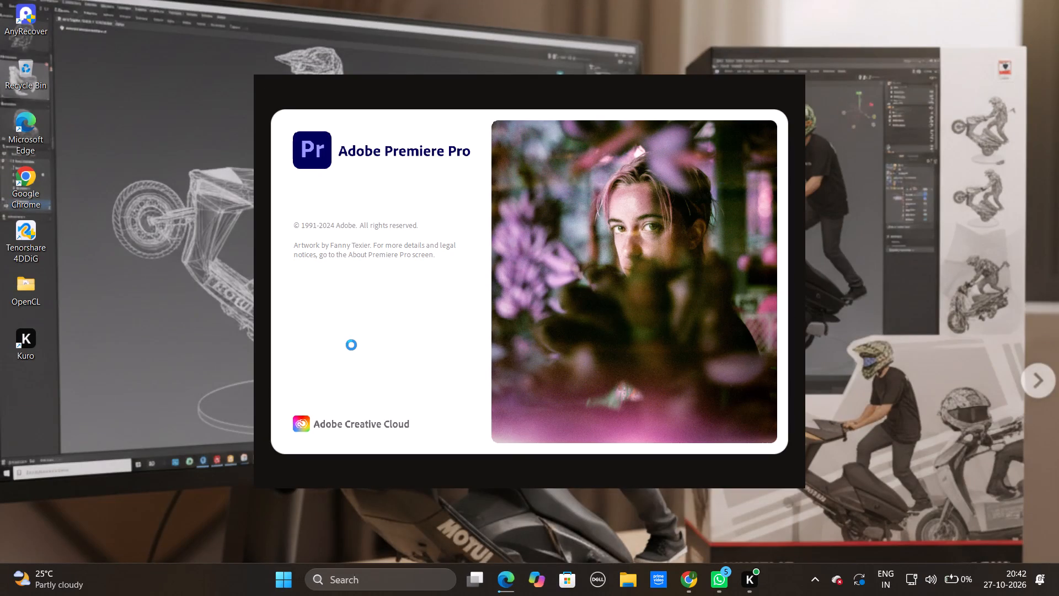
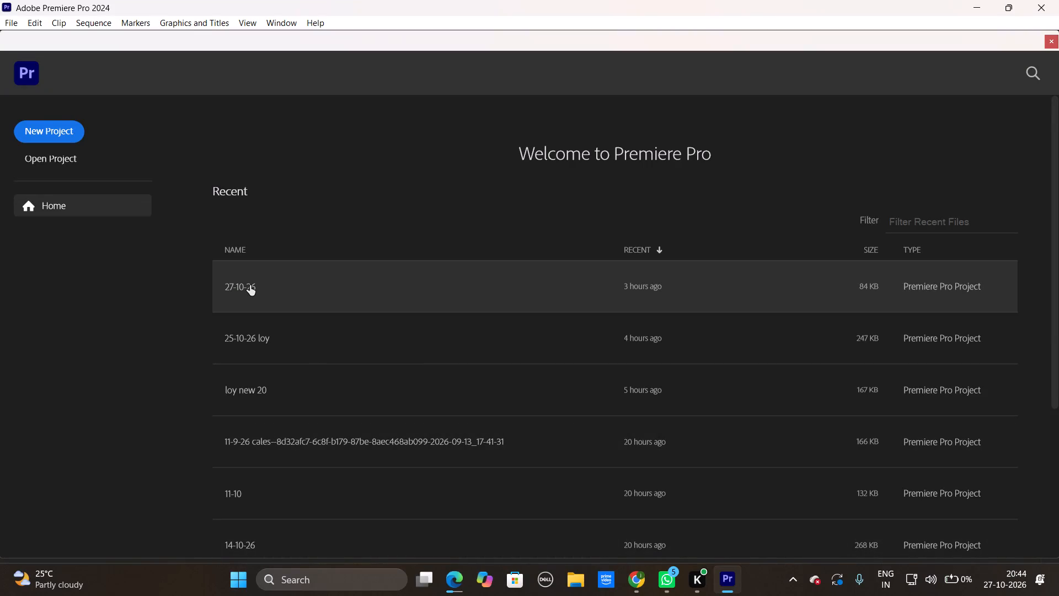
Open the recent project named 27-10-26.
click(250, 285)
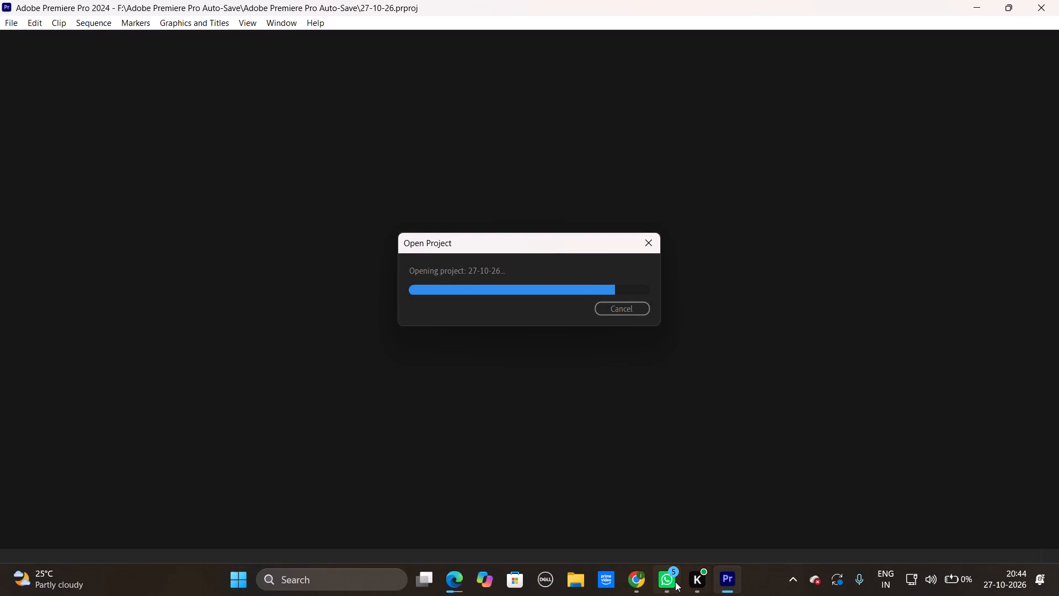
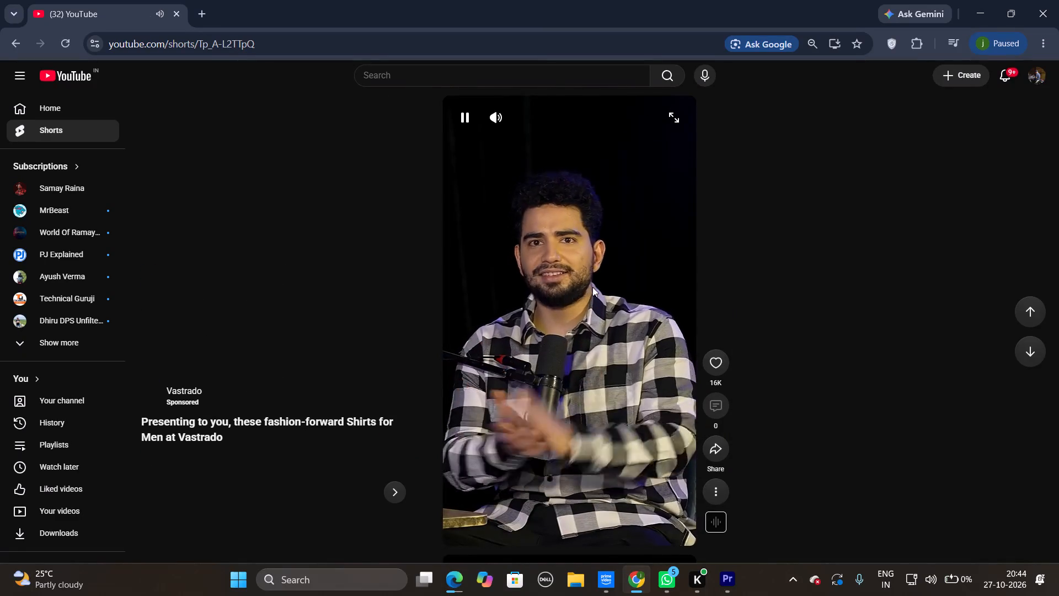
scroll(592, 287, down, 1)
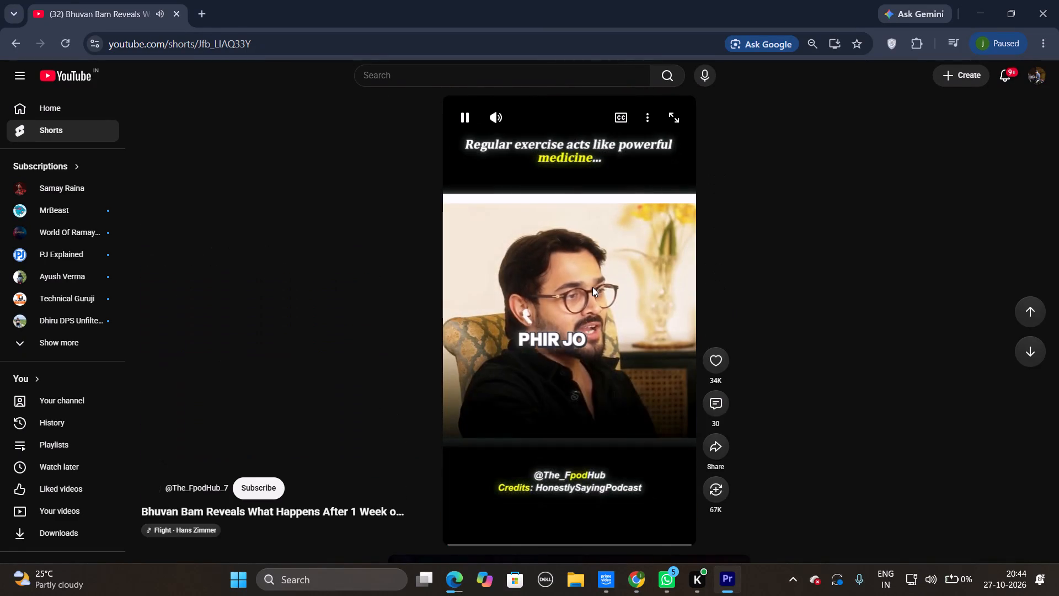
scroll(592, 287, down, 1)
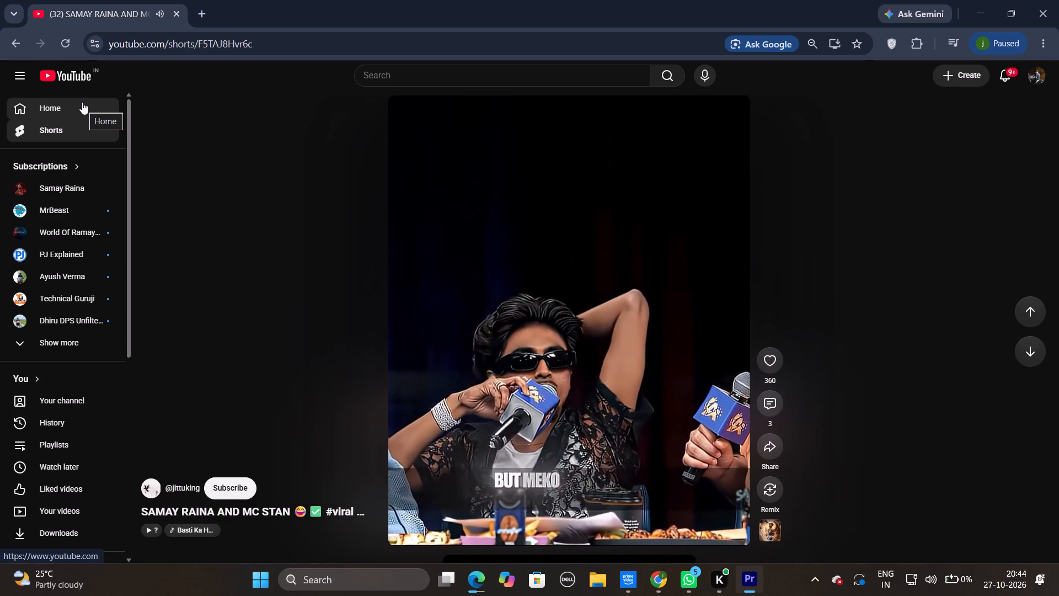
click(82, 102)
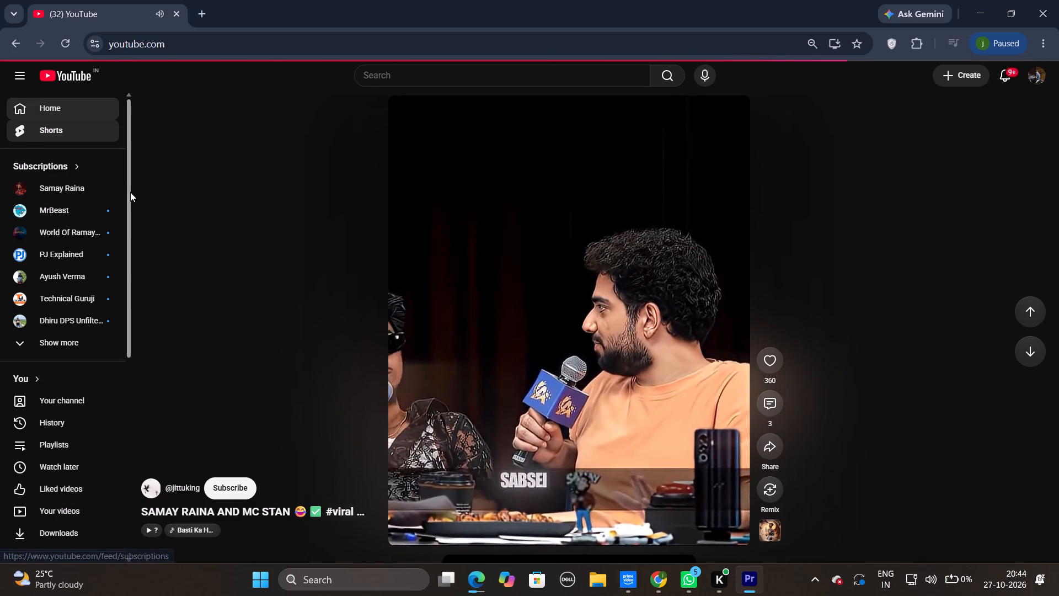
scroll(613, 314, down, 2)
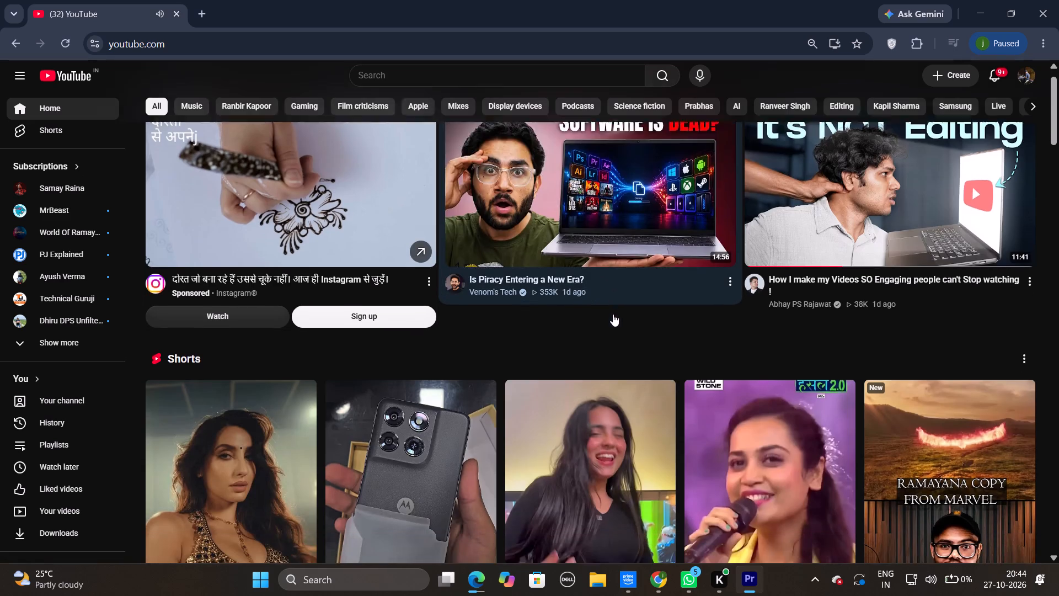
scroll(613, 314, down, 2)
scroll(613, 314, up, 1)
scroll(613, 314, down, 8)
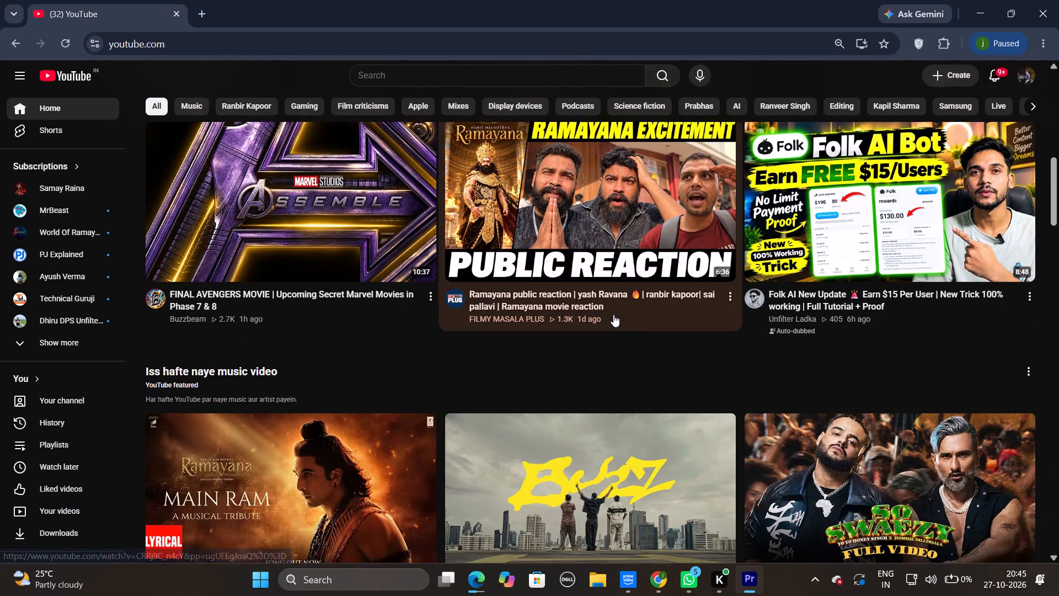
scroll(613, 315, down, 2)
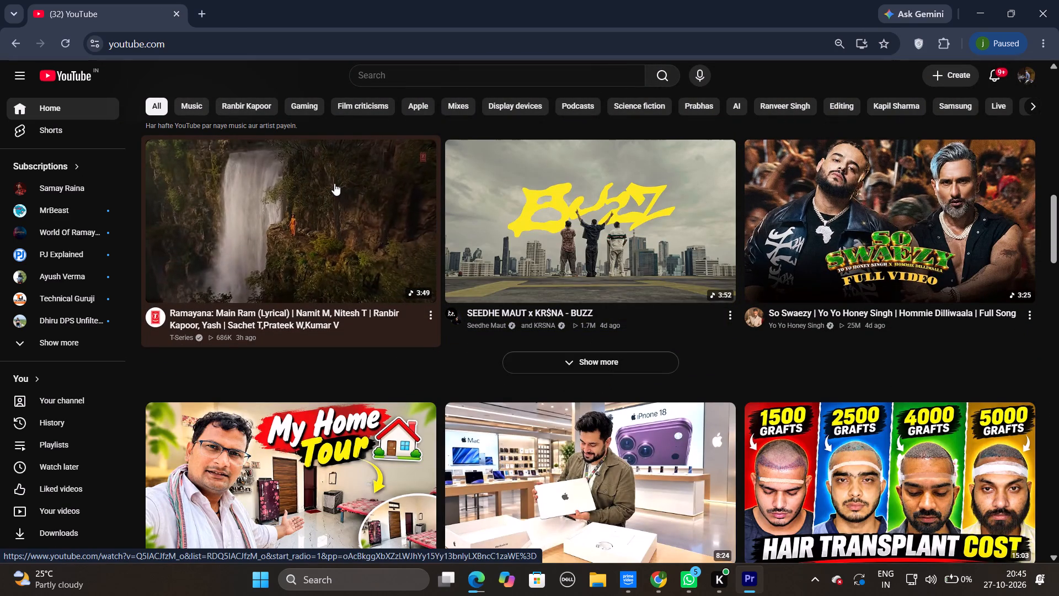
Switch to Adobe Premiere Pro and move the MVI_1171-001 sequence's playhead back to about 00:01:07:19.
click(748, 586)
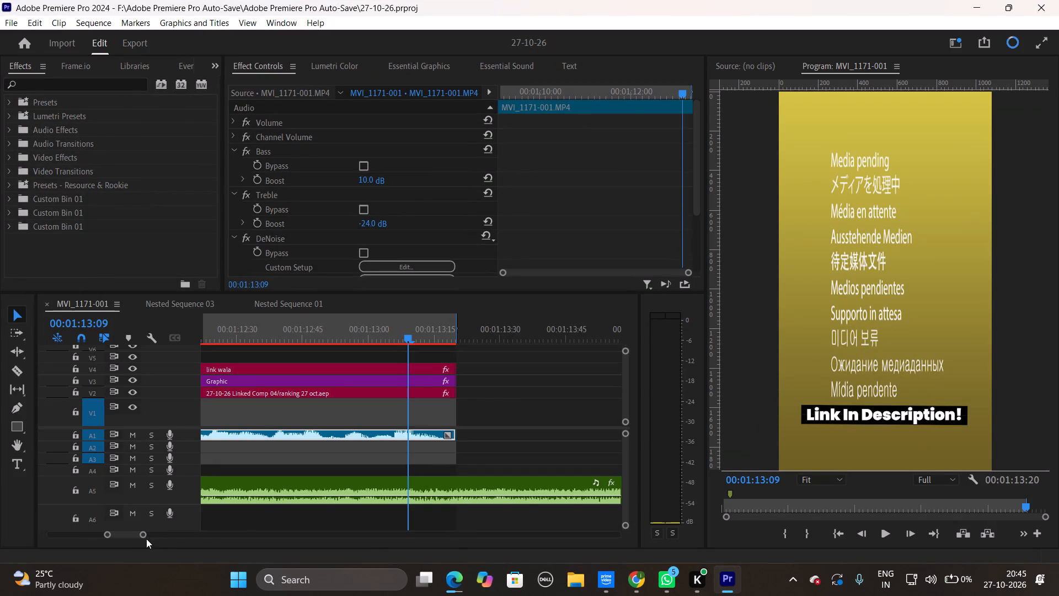
drag(144, 538, 312, 535)
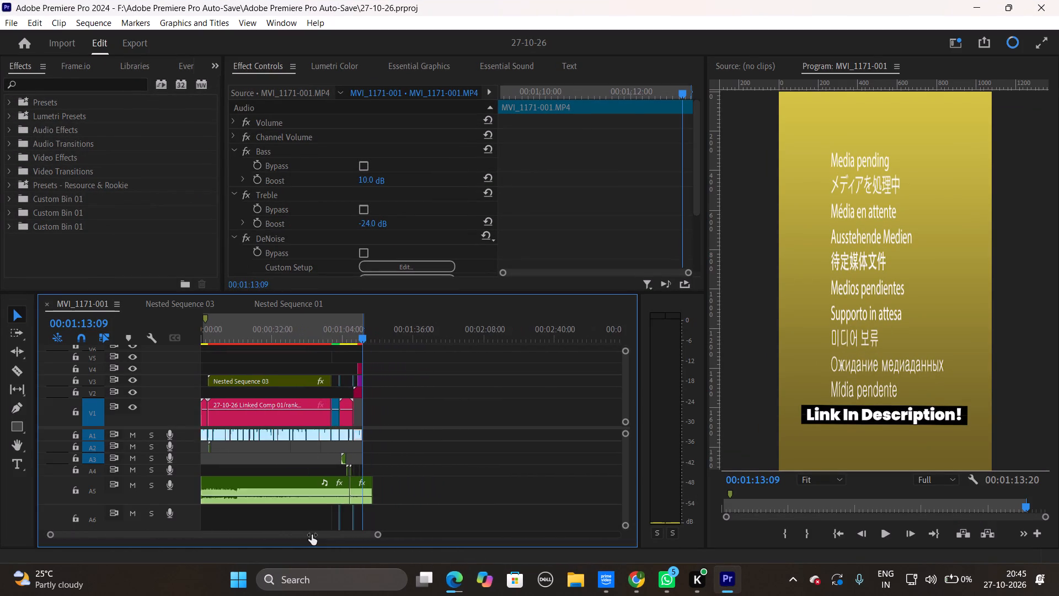
drag(312, 535, 312, 535)
drag(360, 328, 352, 329)
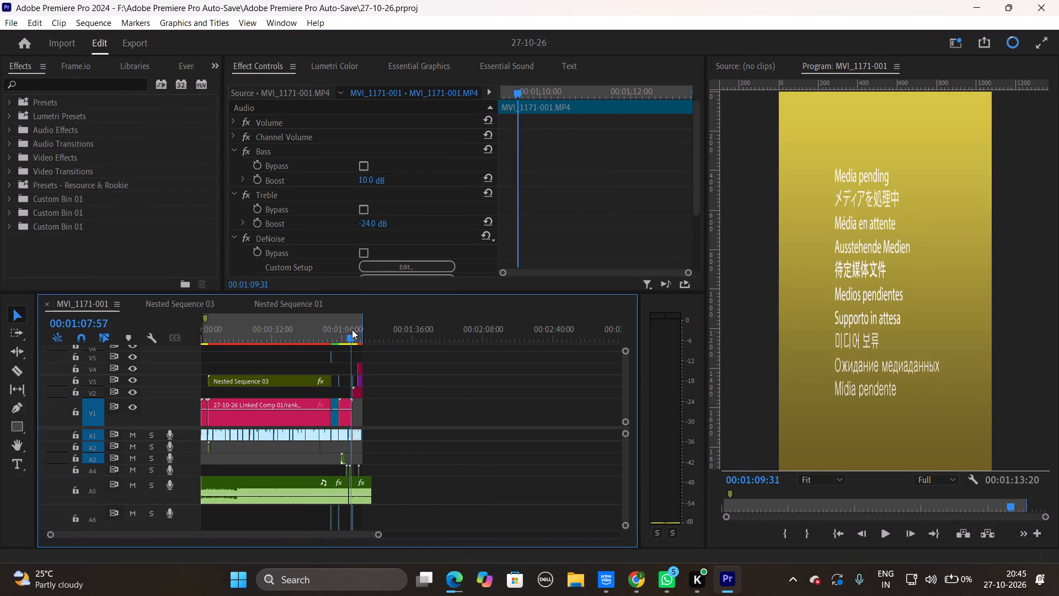
drag(352, 329, 351, 329)
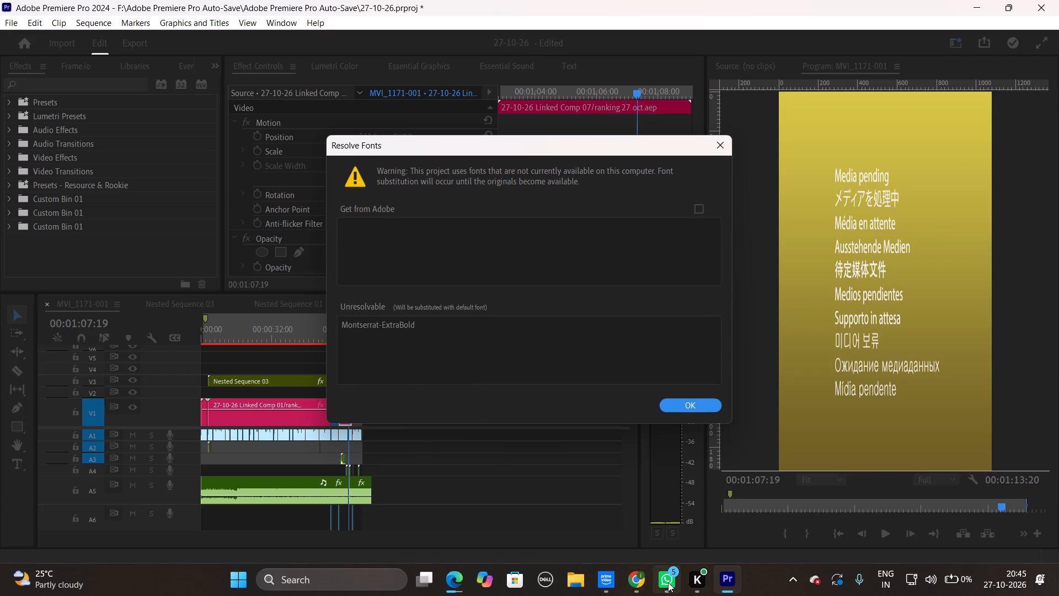
Accept substituting the default font for the unavailable Montserrat-ExtraBold font.
click(686, 399)
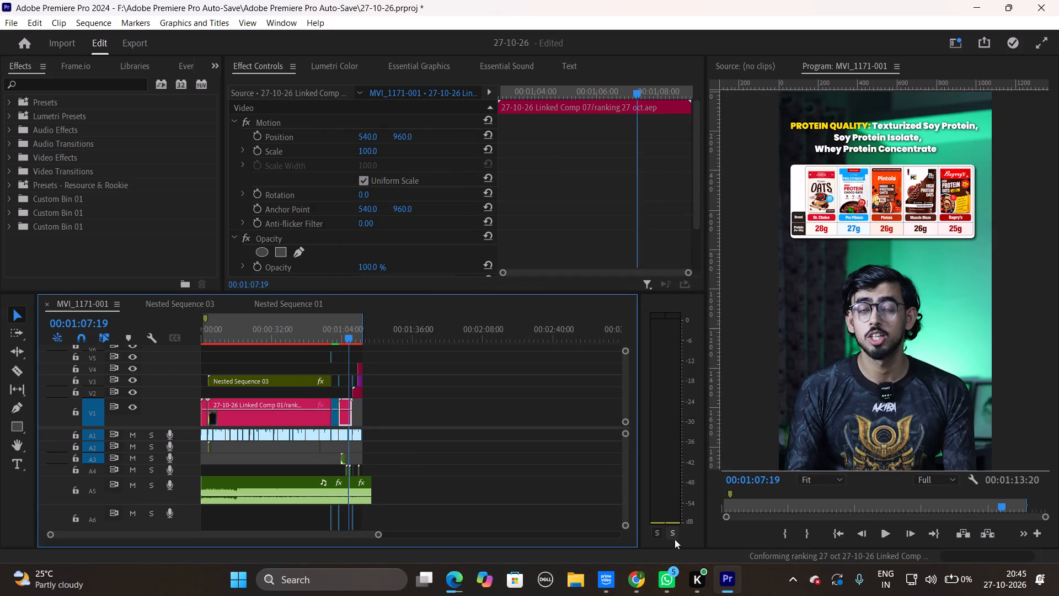
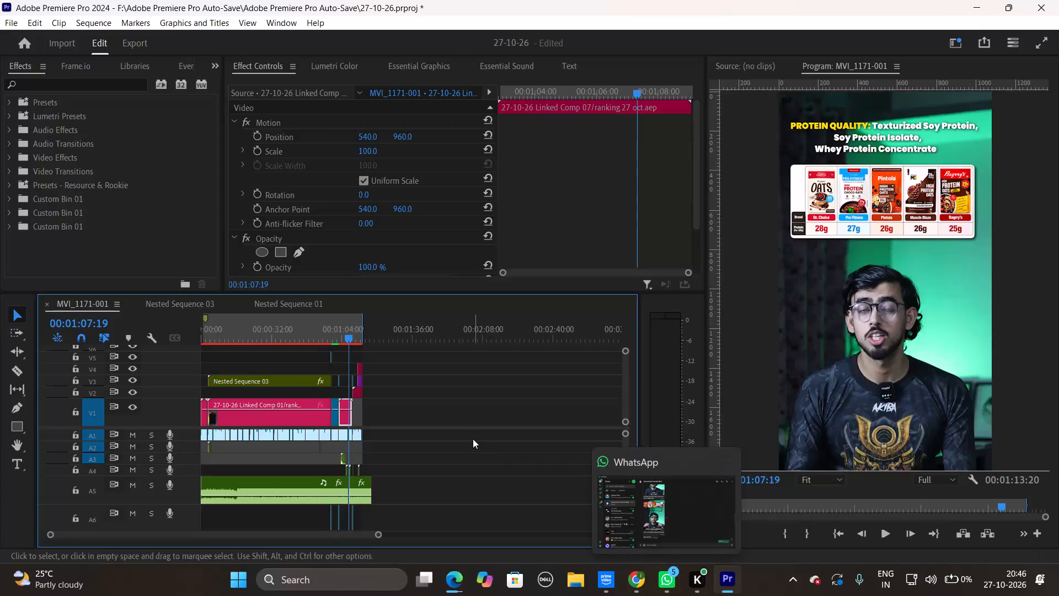
Review and replay the MVI_1171-001 sequence from about 00:00:59 to 00:01:04, checking the talking-head clip and the protein-quality graphic.
click(473, 439)
drag(377, 534, 360, 538)
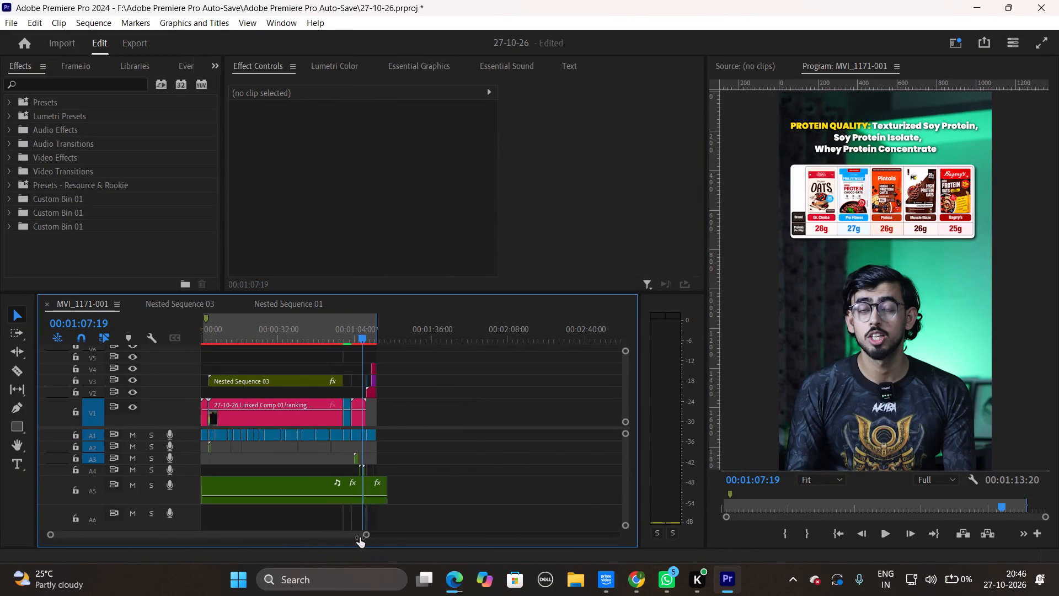
drag(360, 538, 295, 539)
drag(407, 324, 347, 332)
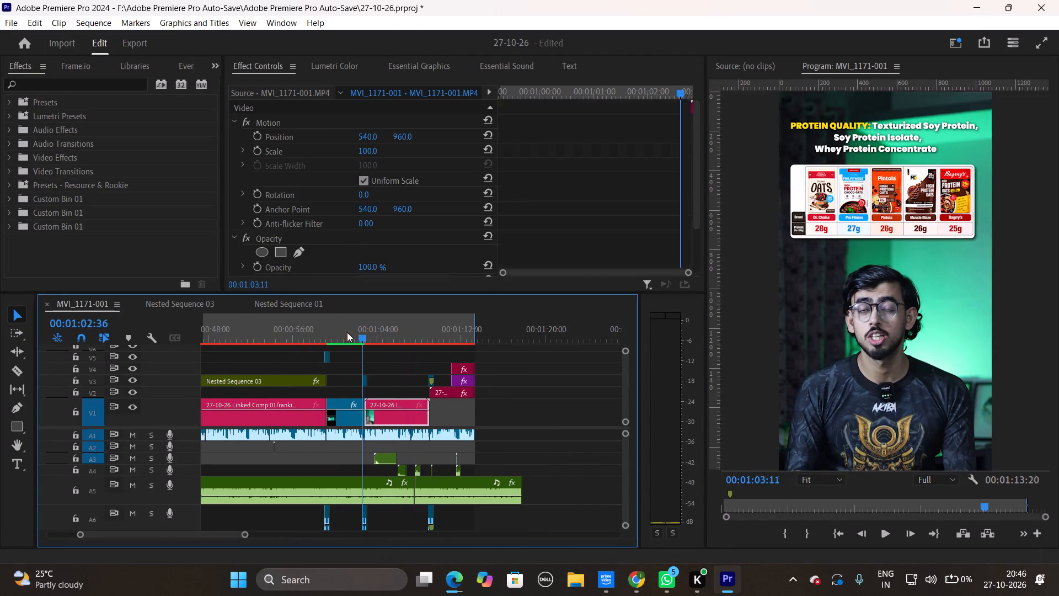
drag(347, 332, 331, 332)
key(space)
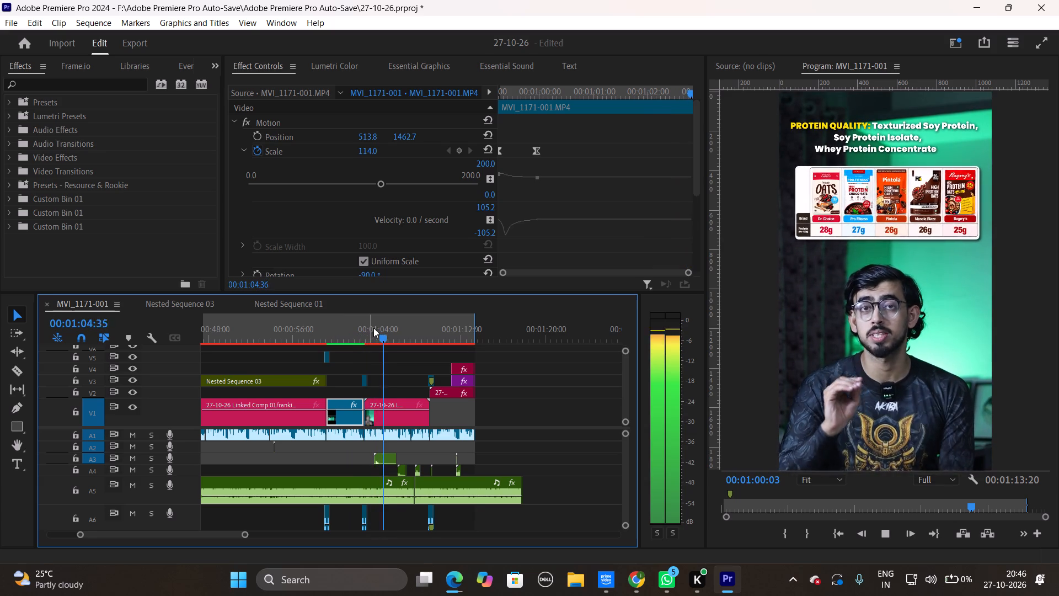
key(space)
drag(391, 329, 341, 333)
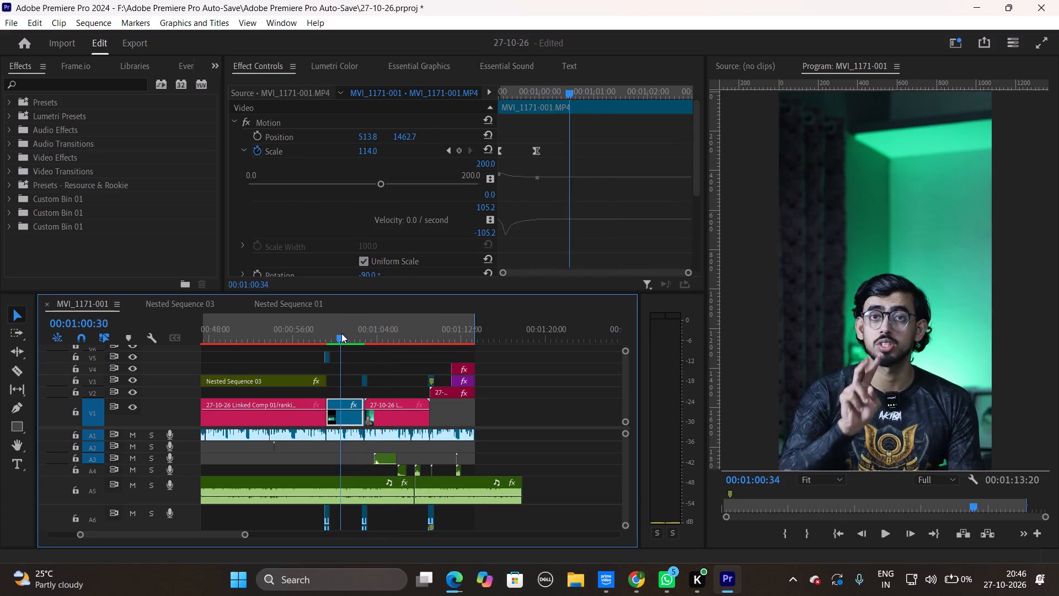
drag(341, 333, 335, 334)
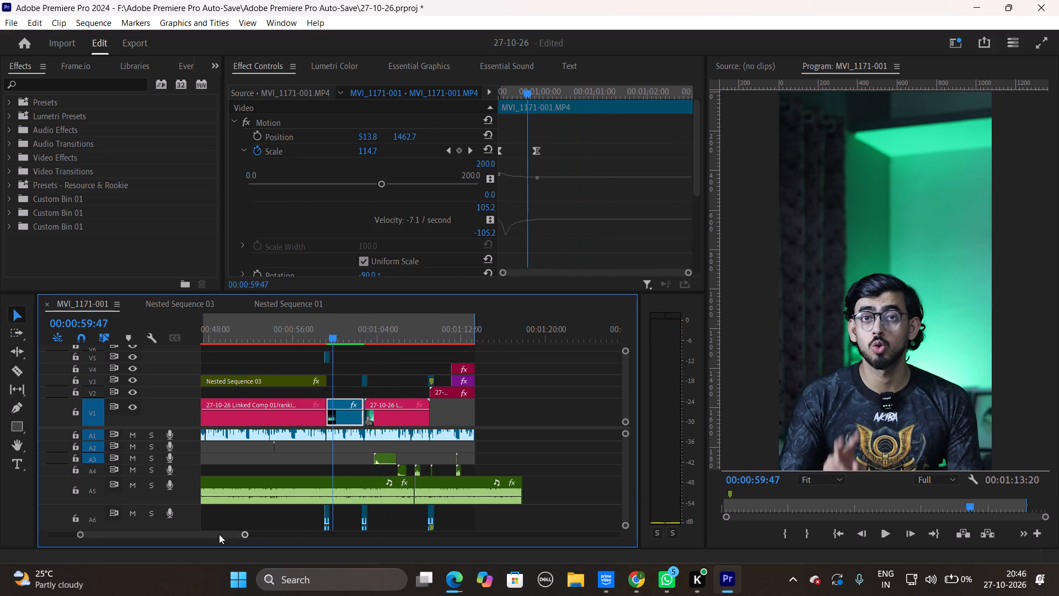
drag(246, 535, 201, 540)
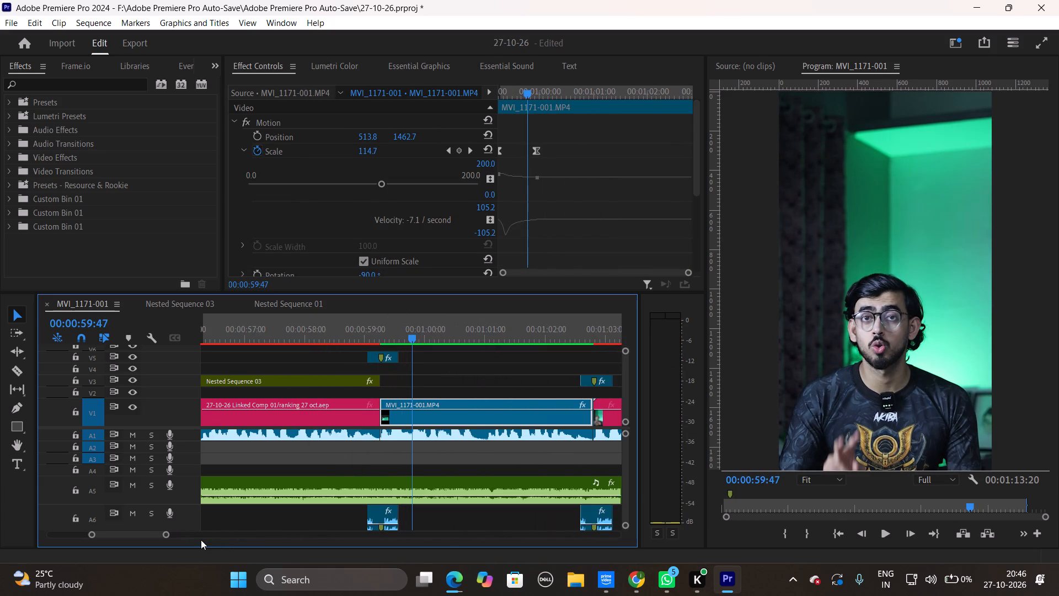
key(space)
key(space)
key(space)
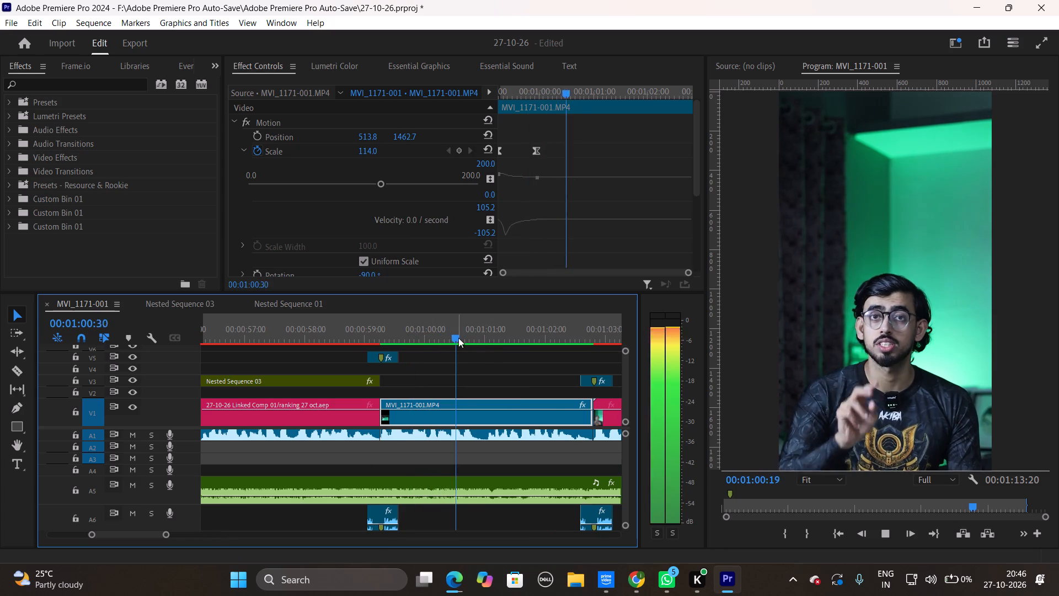
drag(457, 338, 388, 346)
key(space)
key(space)
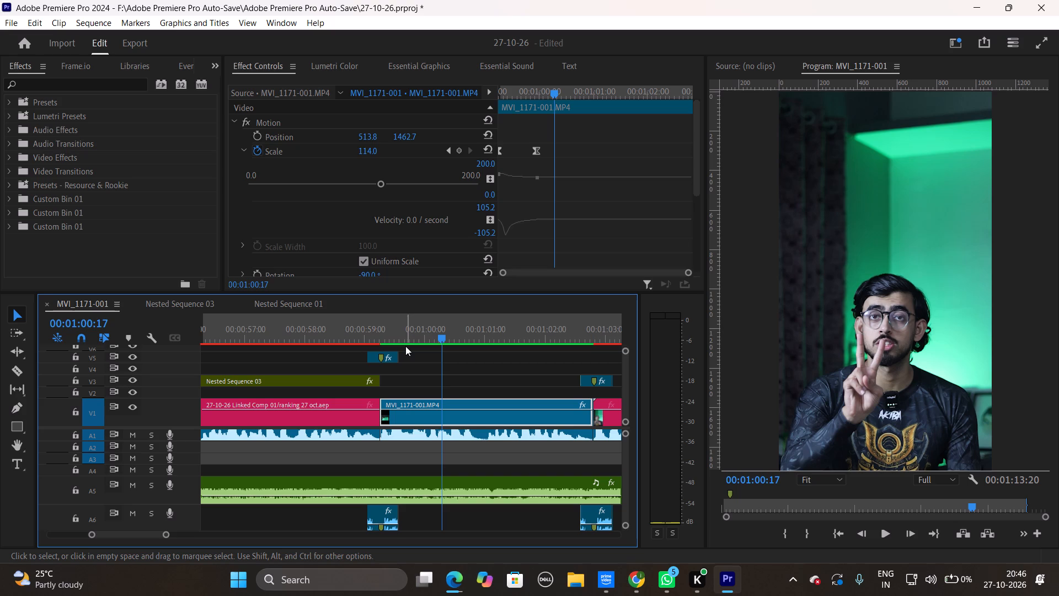
At 00:01:12:44, raise the "Link In Description!" title on V4 vertically until it sits just beneath the row of product images.
drag(163, 536, 185, 536)
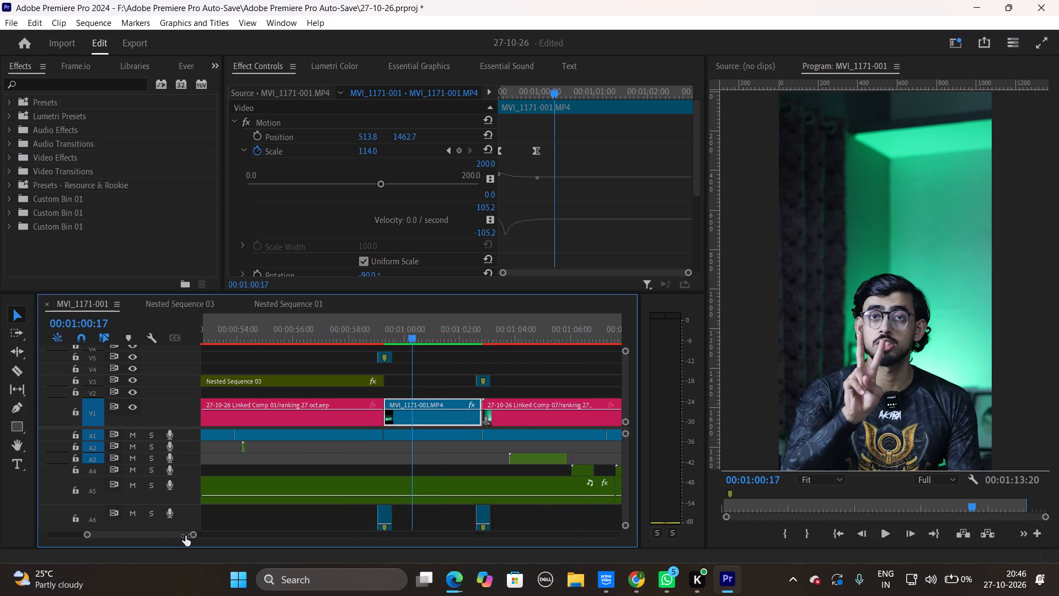
drag(185, 536, 208, 540)
drag(414, 336, 473, 349)
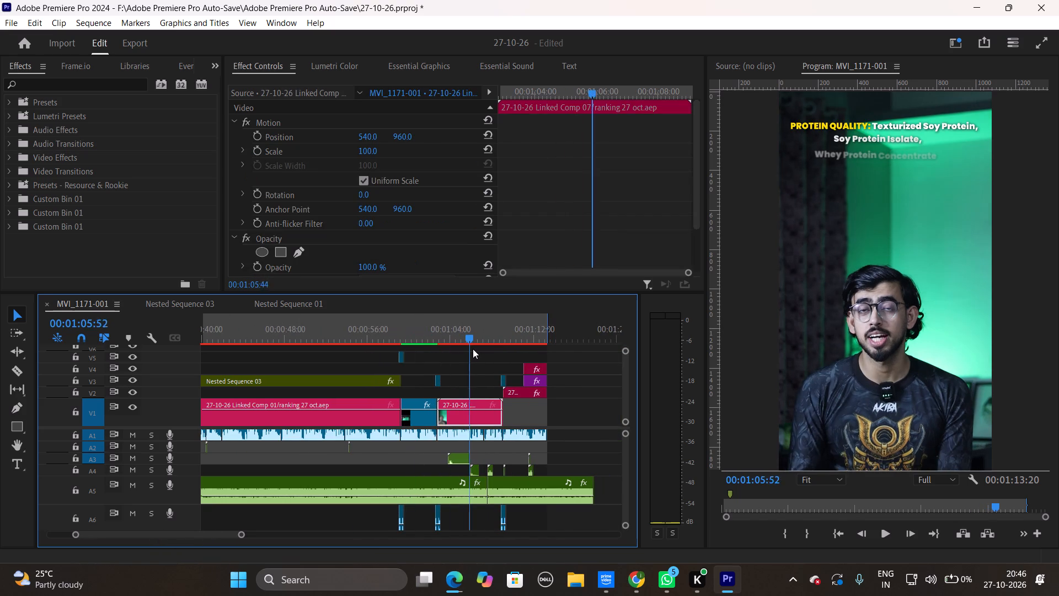
drag(473, 349, 489, 347)
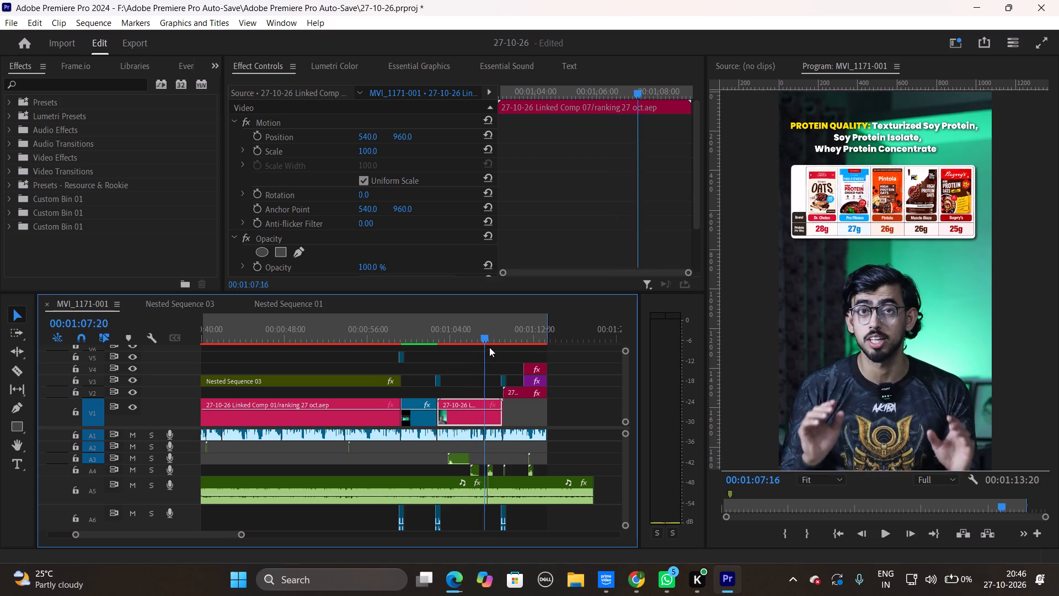
drag(489, 347, 507, 344)
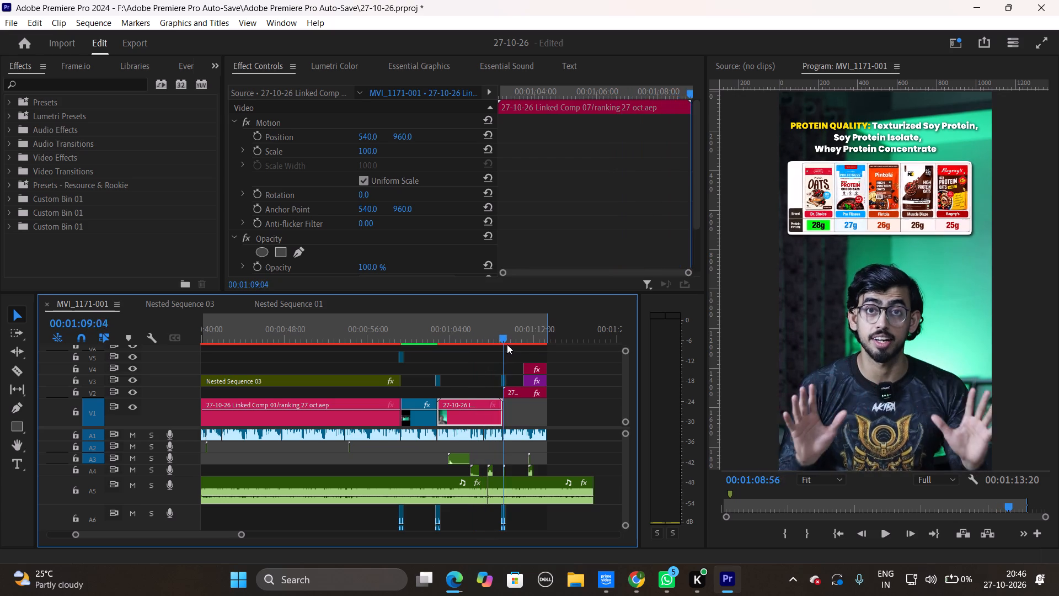
drag(507, 344, 543, 340)
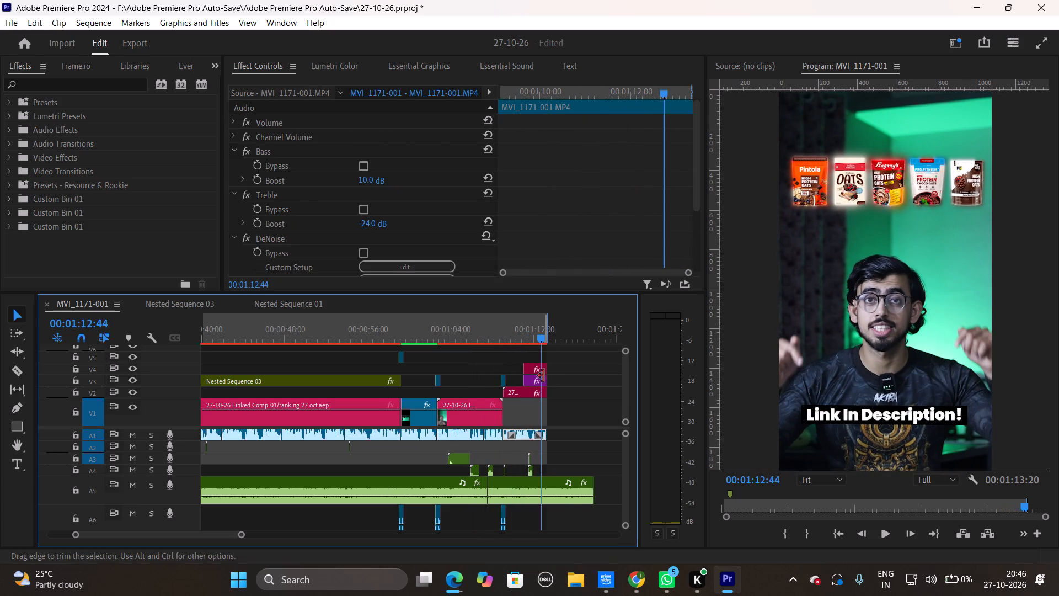
click(532, 365)
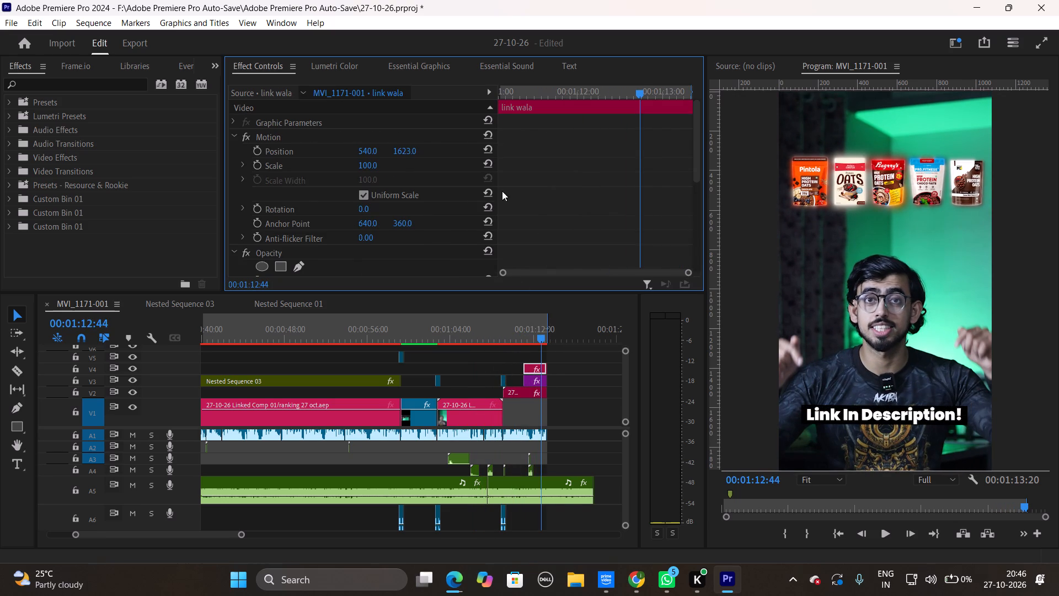
drag(411, 149, 0, 156)
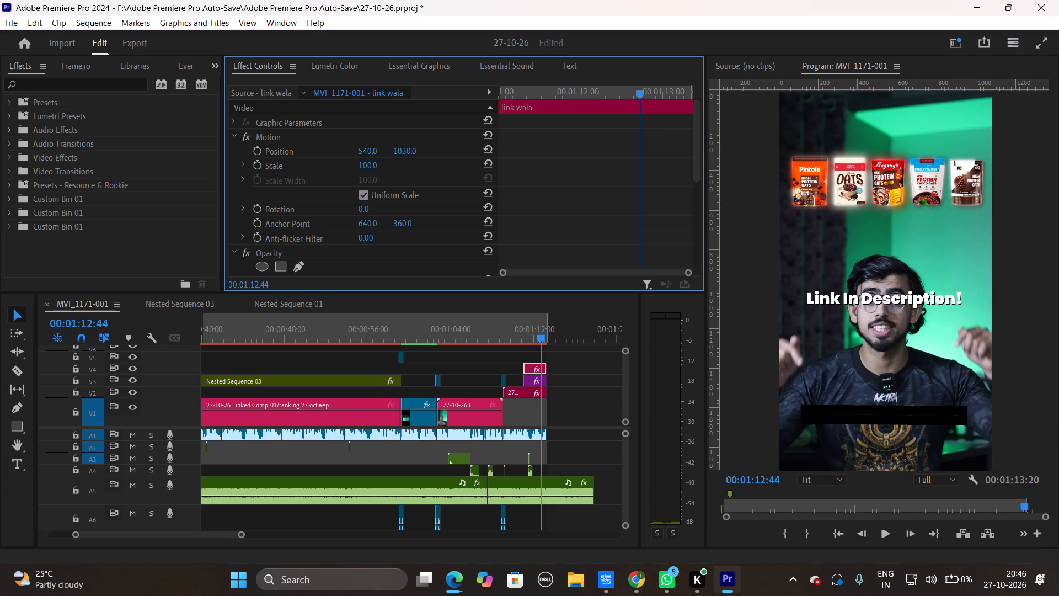
drag(0, 156, 0, 178)
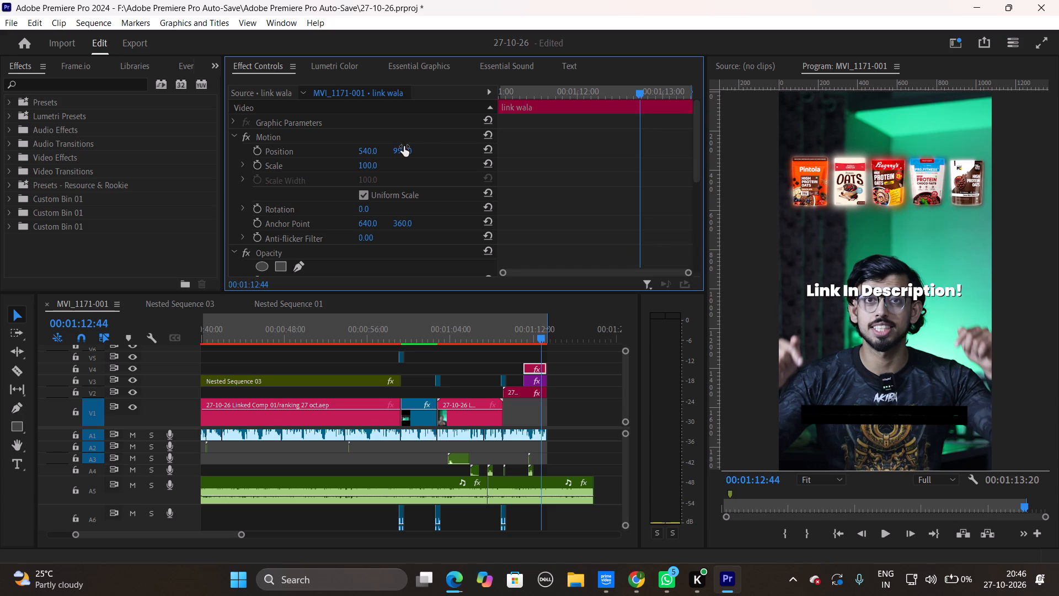
drag(404, 147, 185, 164)
Raise the black bar graphic on V3 behind the "Link In Description!" title by setting its Vector Motion vertical position to 274.
click(528, 395)
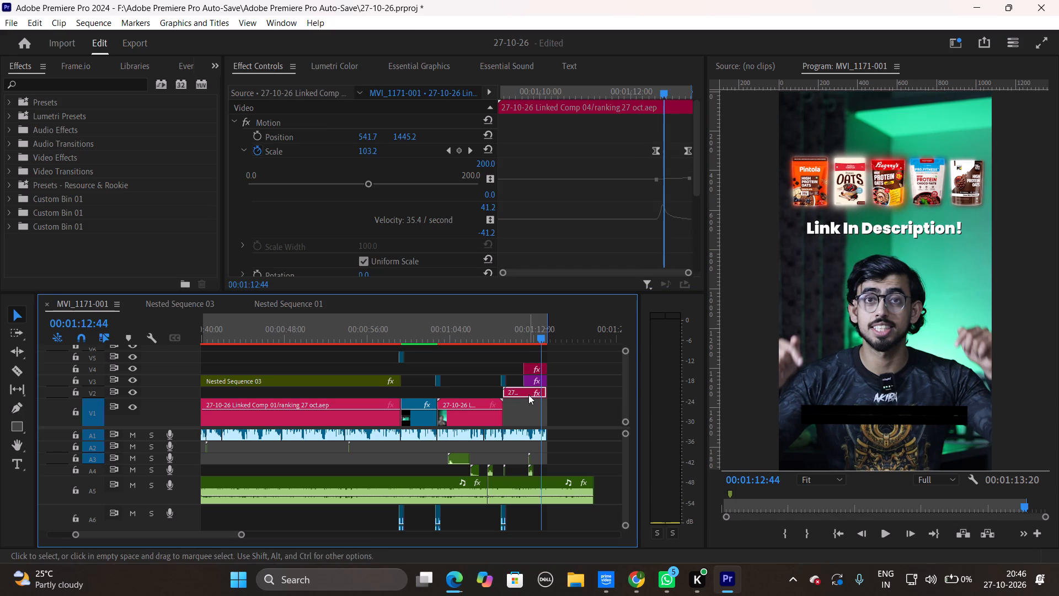
click(532, 383)
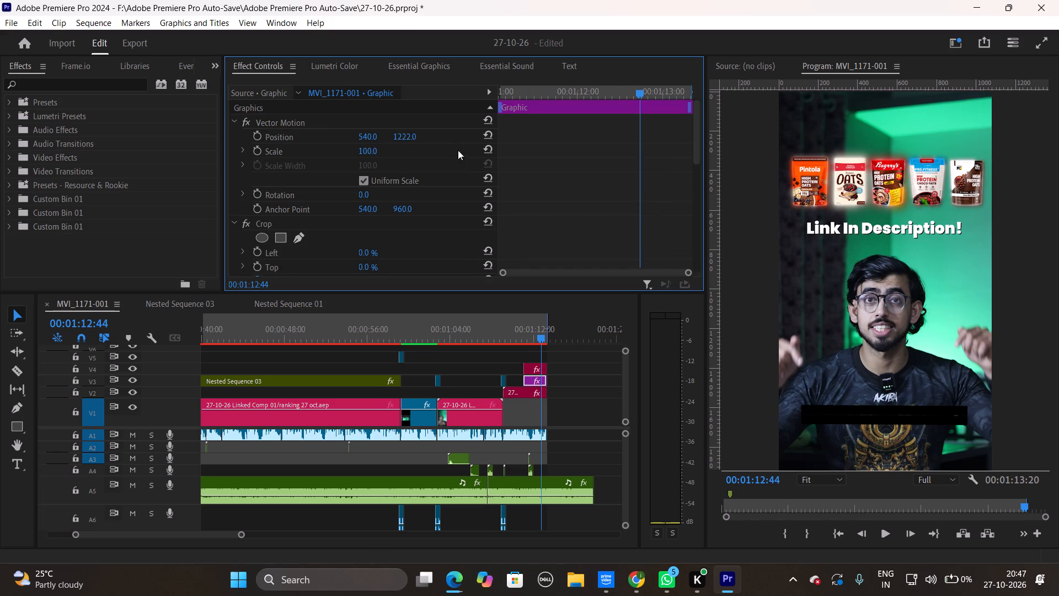
drag(411, 135, 0, 240)
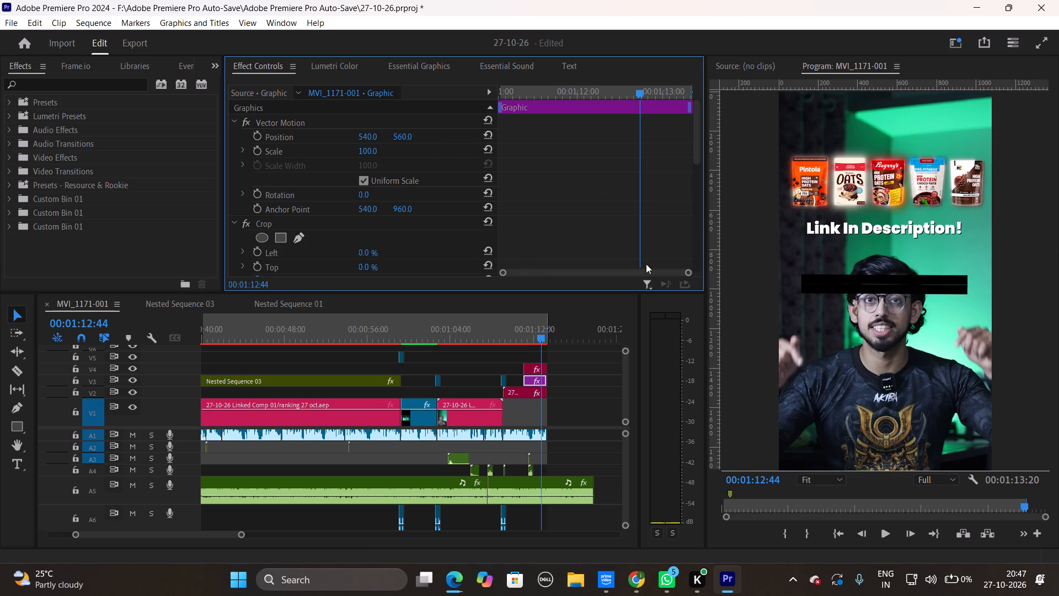
drag(409, 135, 215, 130)
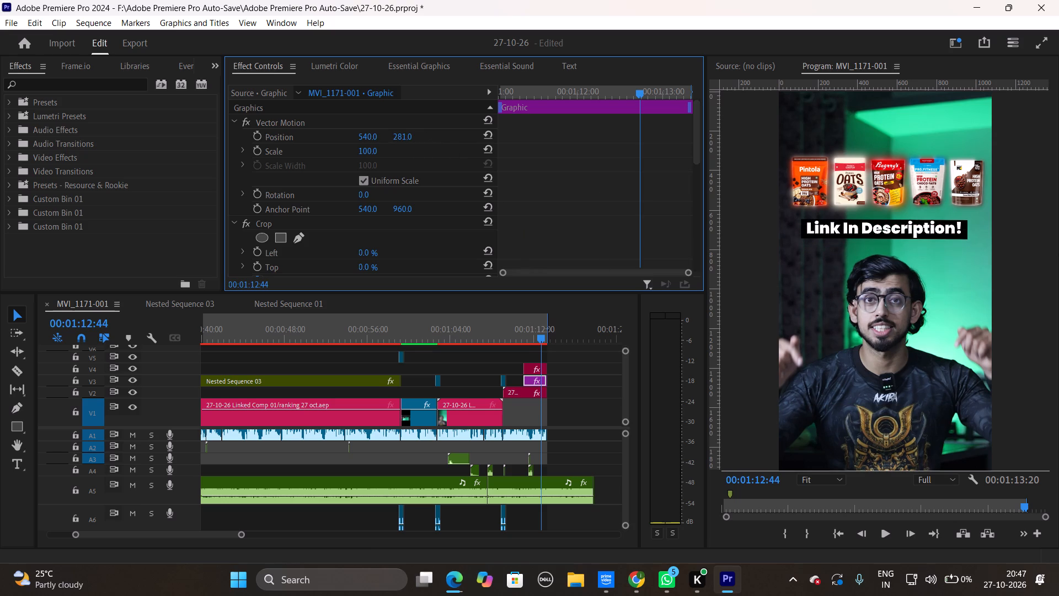
drag(215, 130, 210, 130)
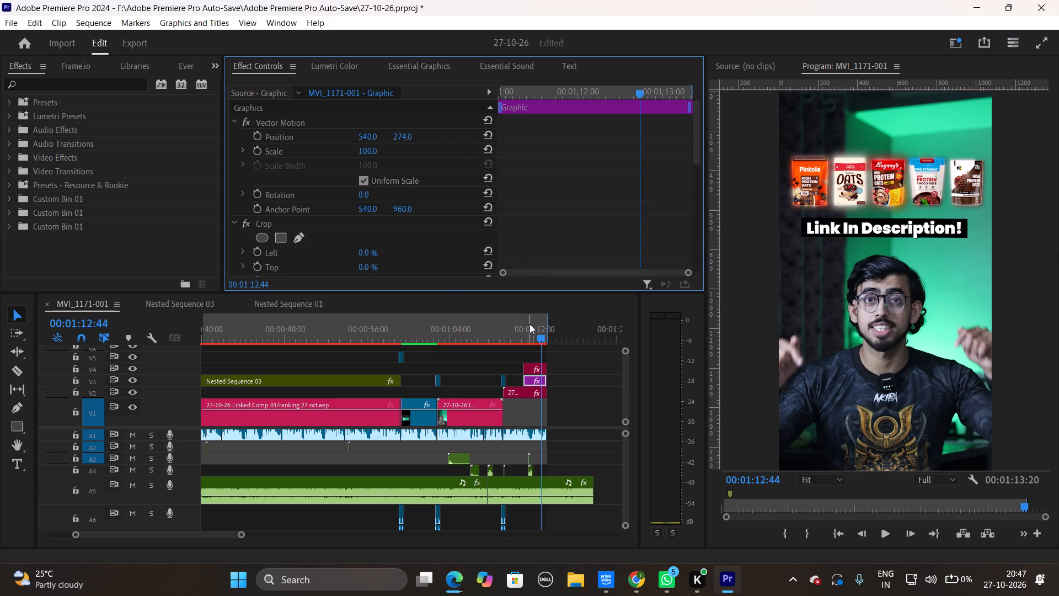
Move the playhead back to 00:01:04:32 and open the 27-10-26 Linked Comp 07 clip for editing in After Effects.
drag(537, 338, 493, 343)
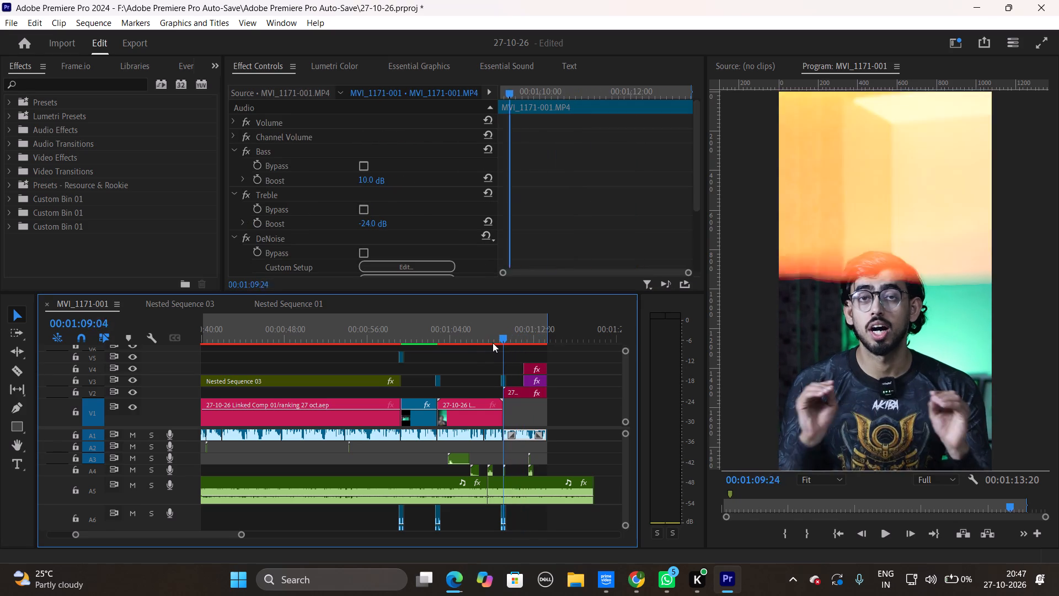
drag(493, 343, 452, 343)
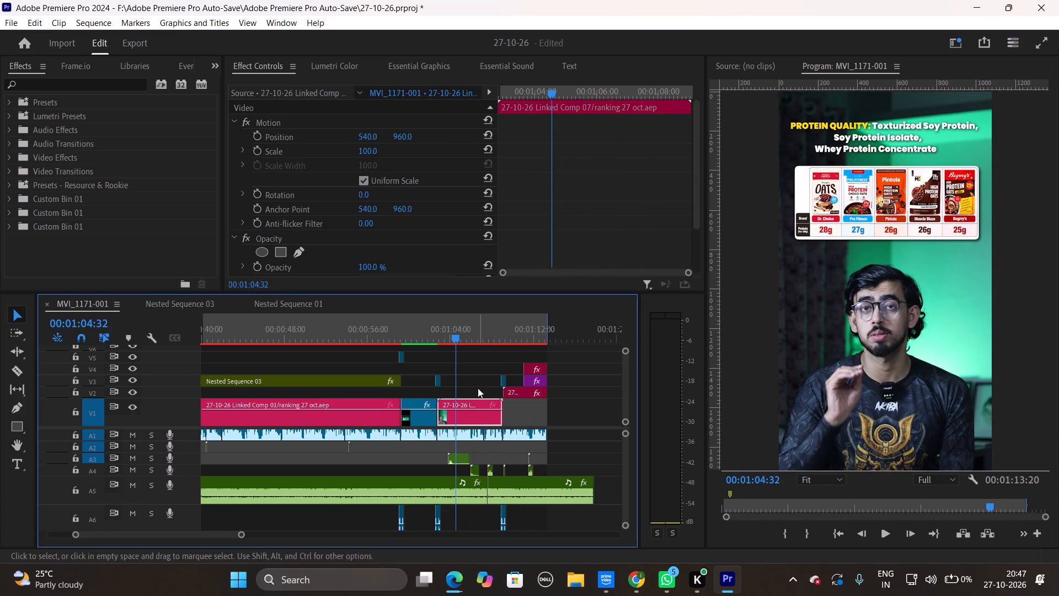
right_click(472, 419)
click(505, 114)
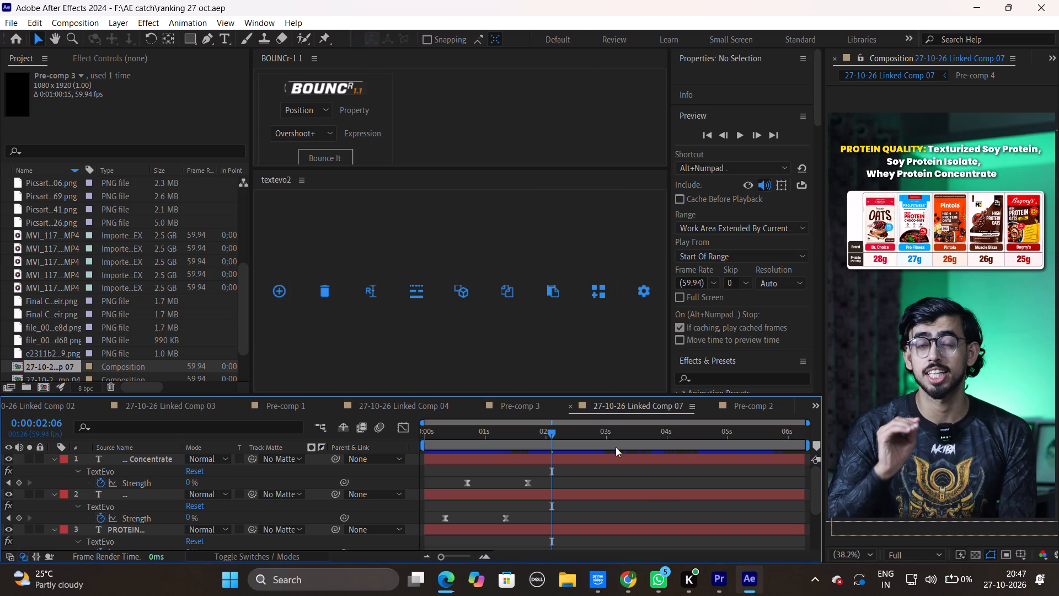
Copy the TextEvo Strength keyframes of the three protein-quality text layers, selected together with Pre-comp 4, and delete them.
scroll(668, 505, down, 4)
click(652, 500)
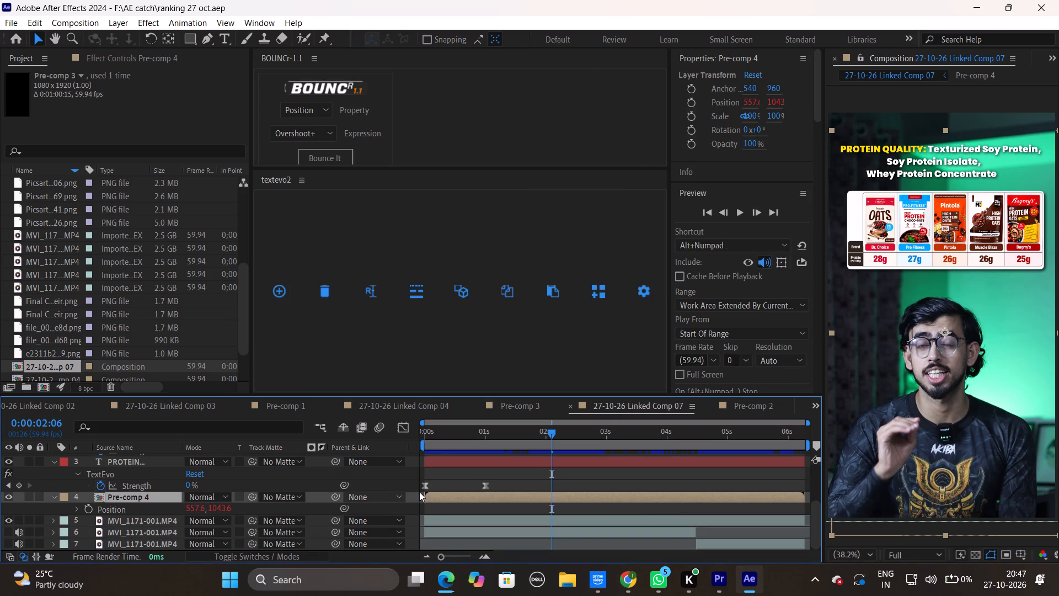
drag(411, 498, 418, 413)
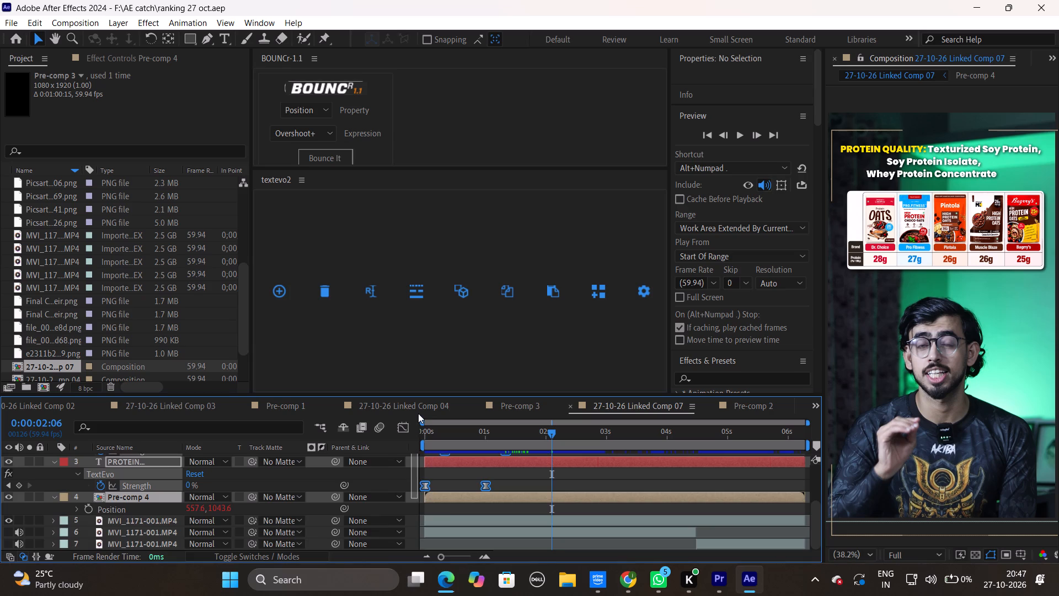
drag(418, 413, 418, 396)
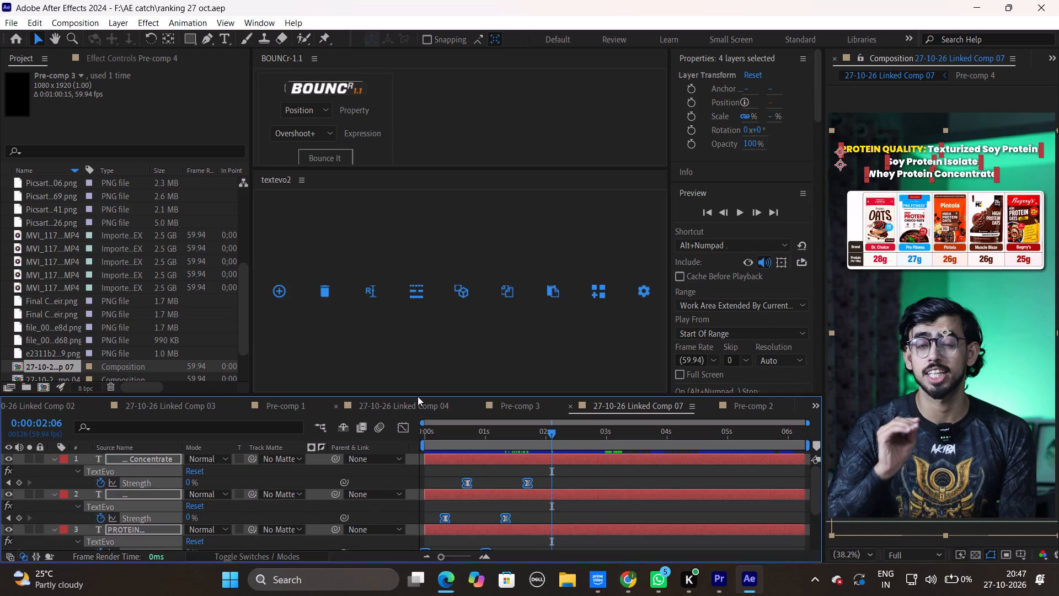
key(ctrl+c)
key(ctrl+c)
scroll(580, 500, down, 2)
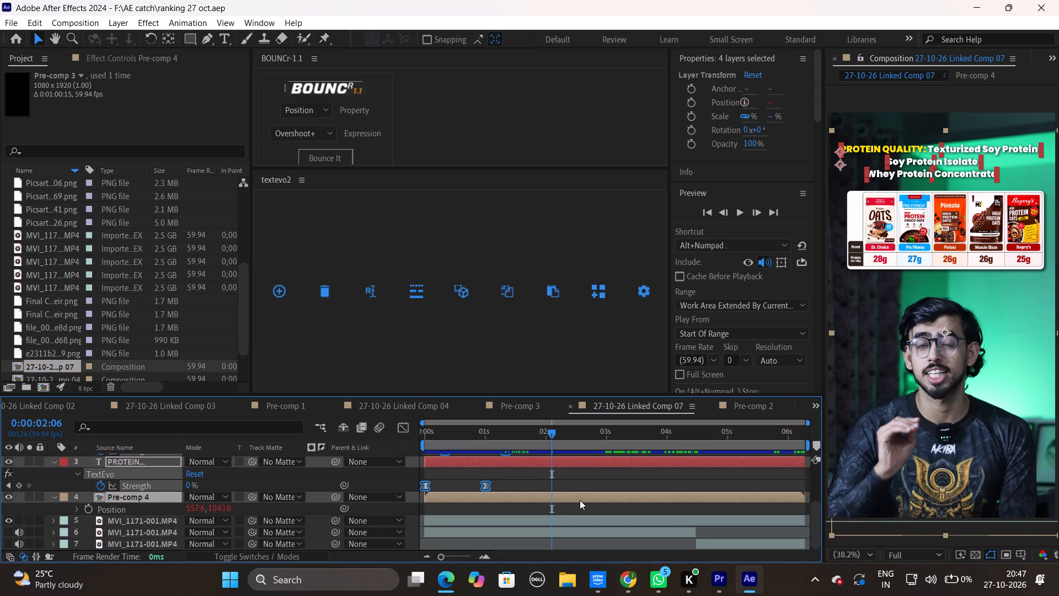
key(Delete)
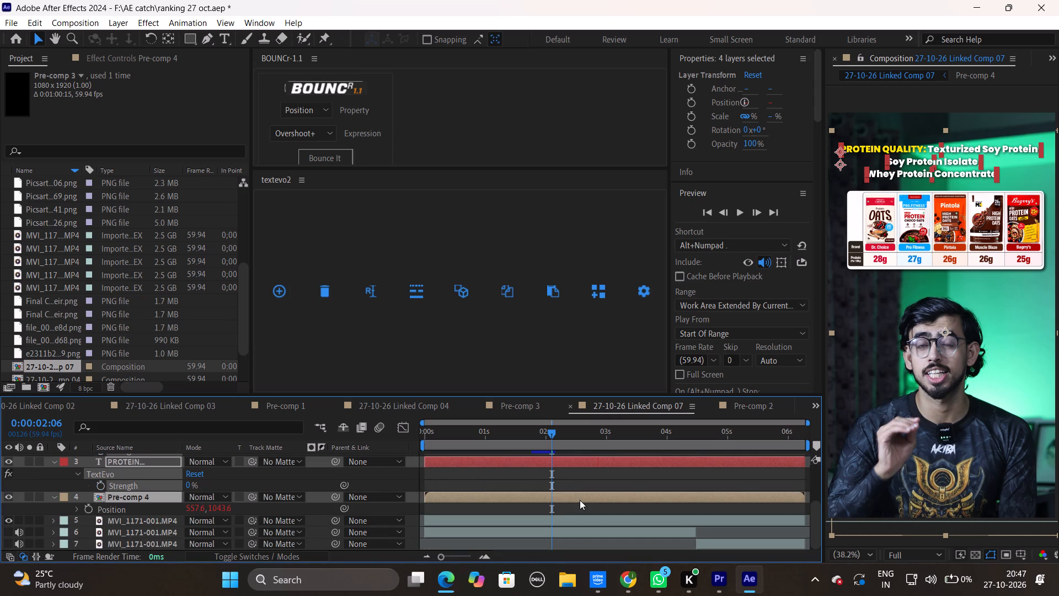
Scrub Linked Comp 07 to about 0:00:04:09 and back to 0:00:02:00, checking the protein-quality text and product table.
click(590, 544)
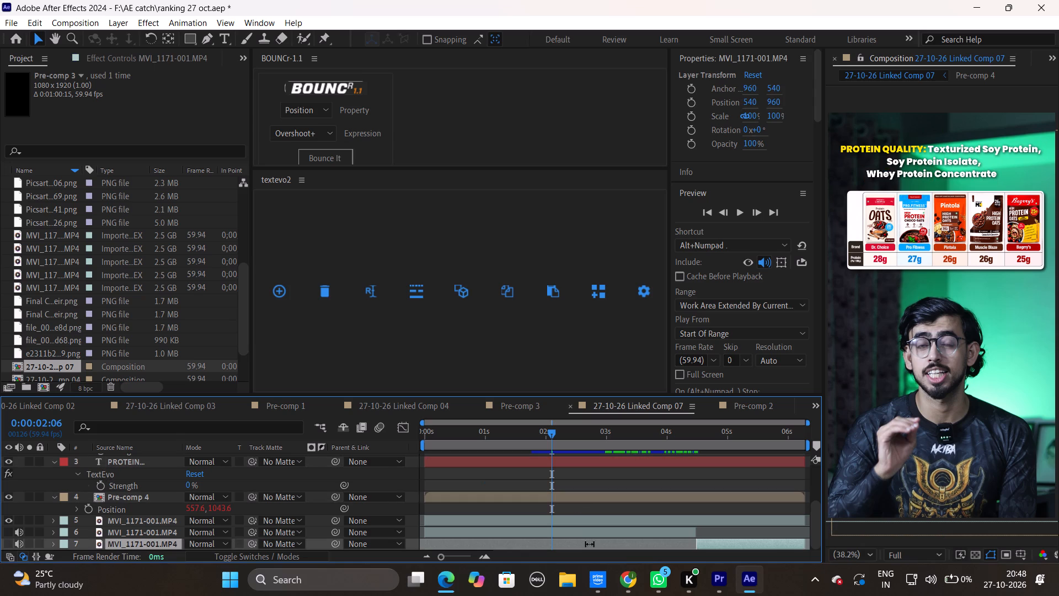
scroll(620, 481, up, 8)
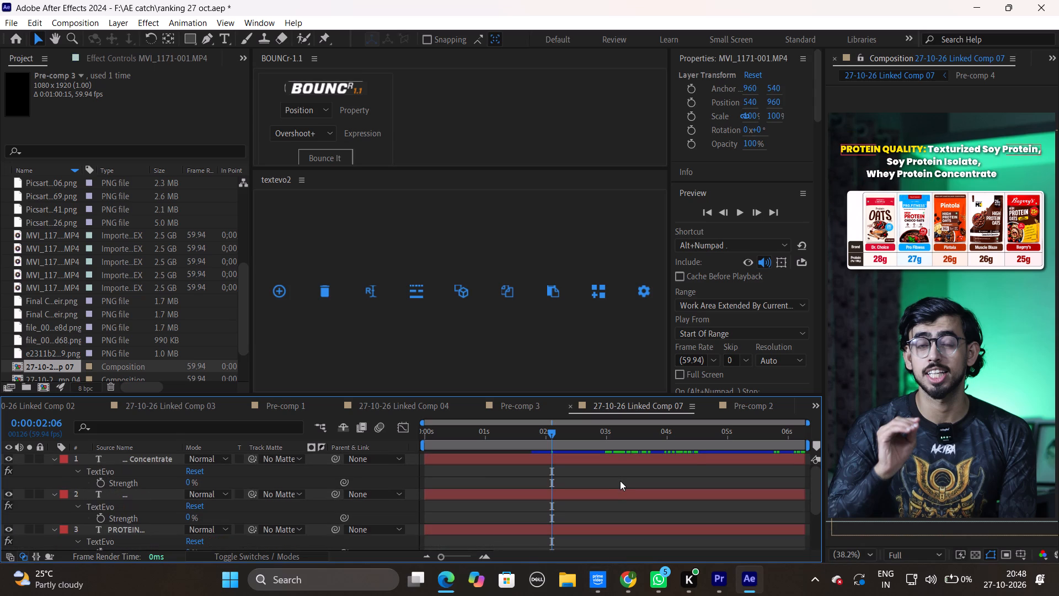
click(619, 480)
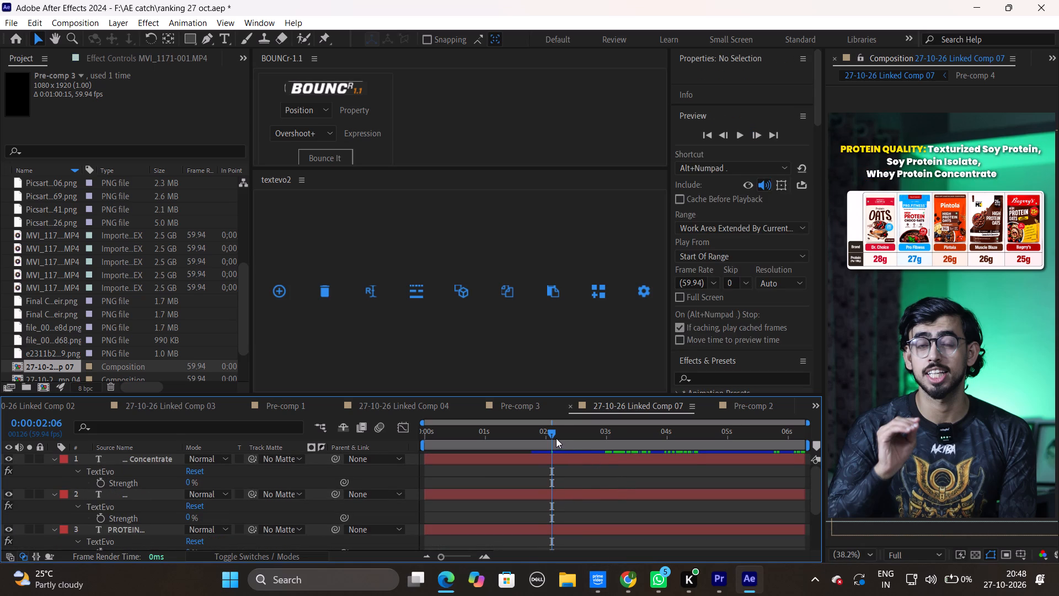
drag(554, 438, 664, 439)
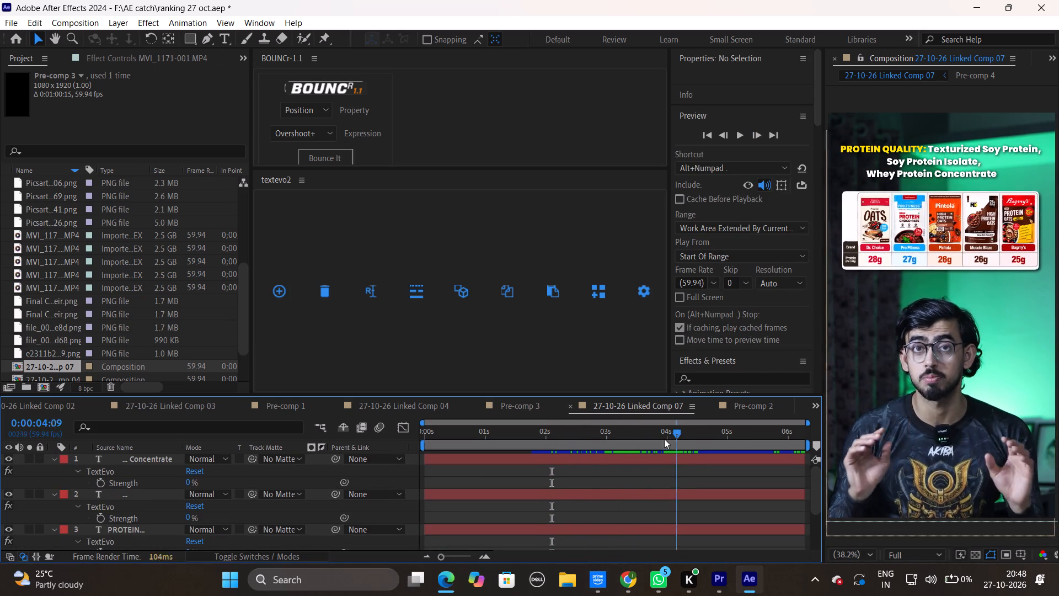
drag(664, 439, 548, 449)
scroll(624, 491, down, 4)
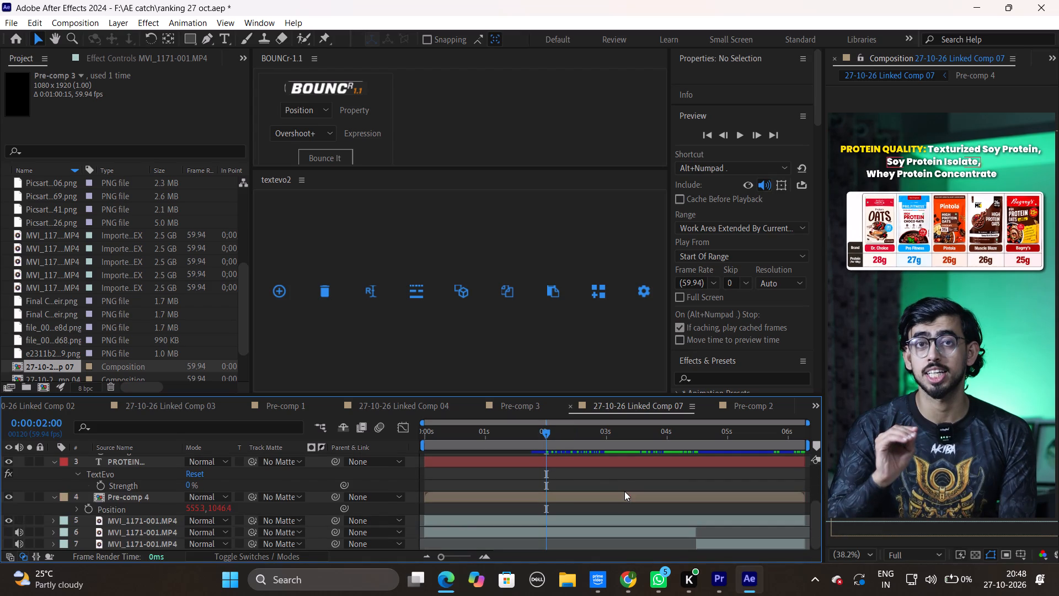
Copy the three protein-quality text layers together with Pre-comp 4 and remove all four layers from Linked Comp 07.
drag(413, 497, 412, 455)
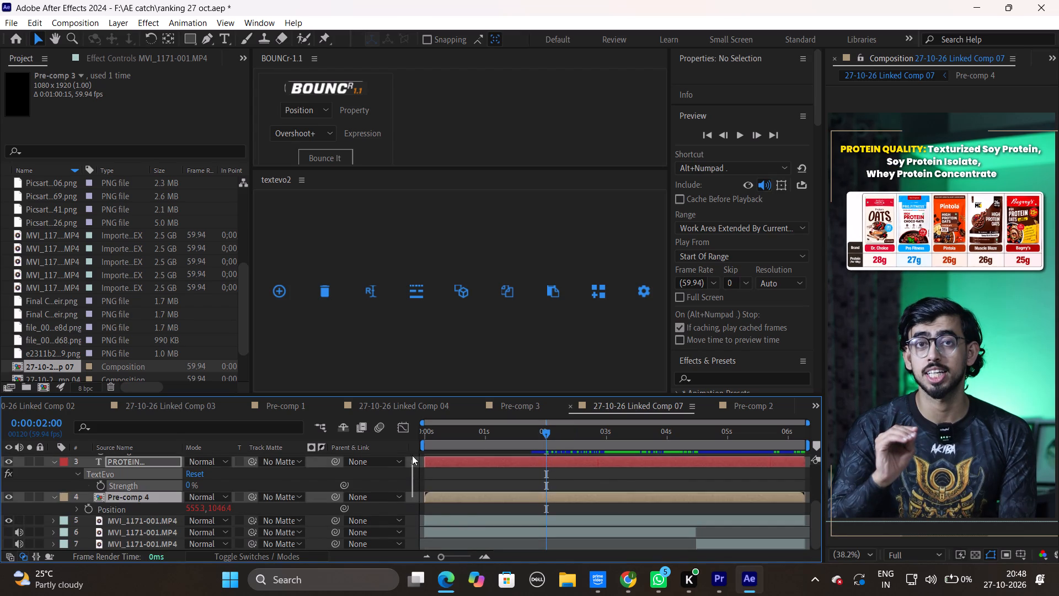
drag(412, 455, 412, 420)
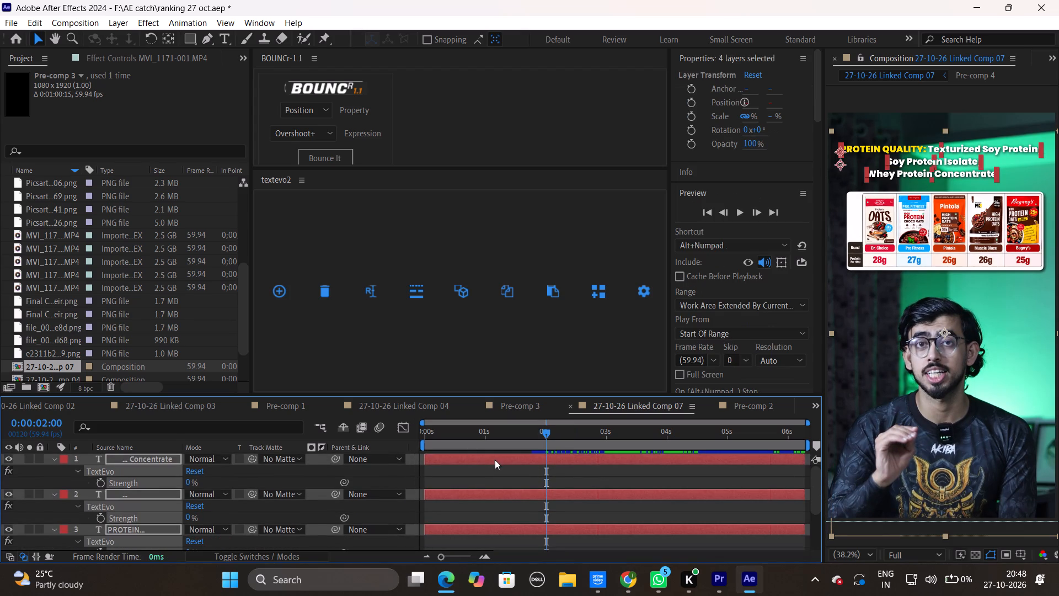
scroll(558, 508, down, 2)
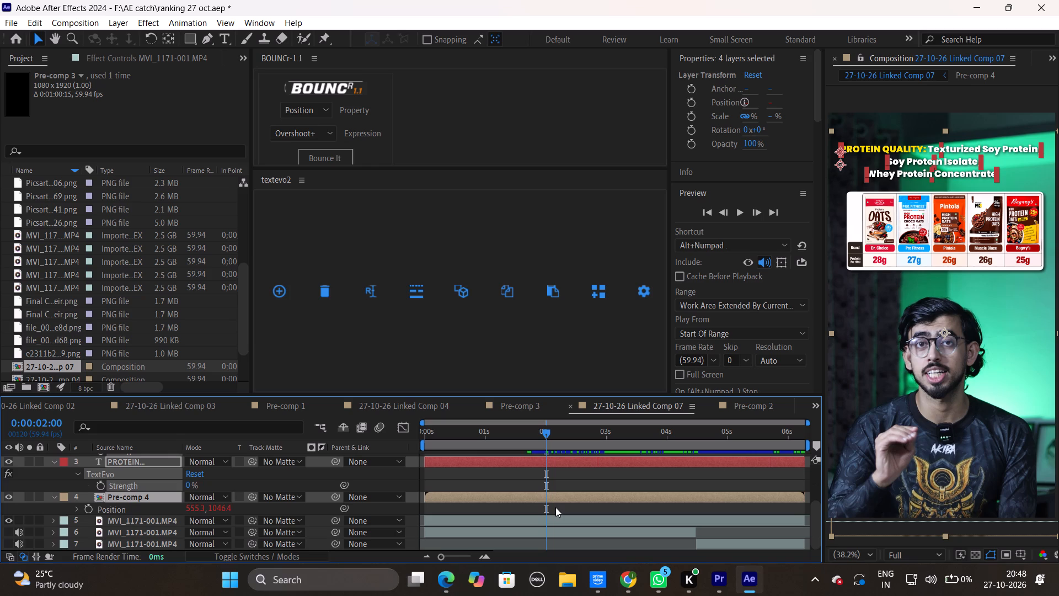
key(ctrl+c)
key(ctrl+c)
key(ctrl+c)
right_click(485, 494)
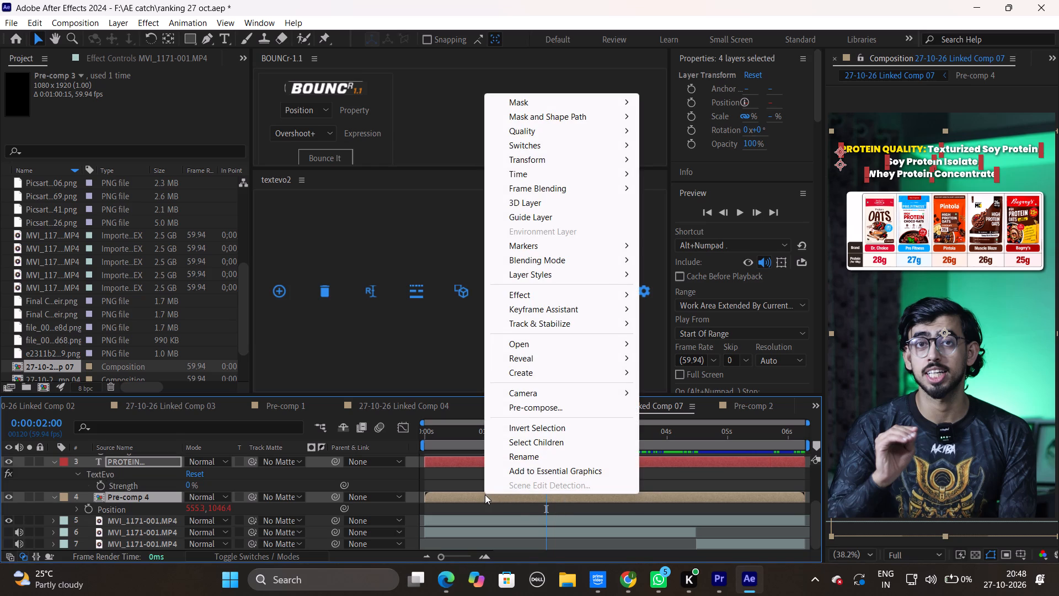
click(473, 494)
key(Delete)
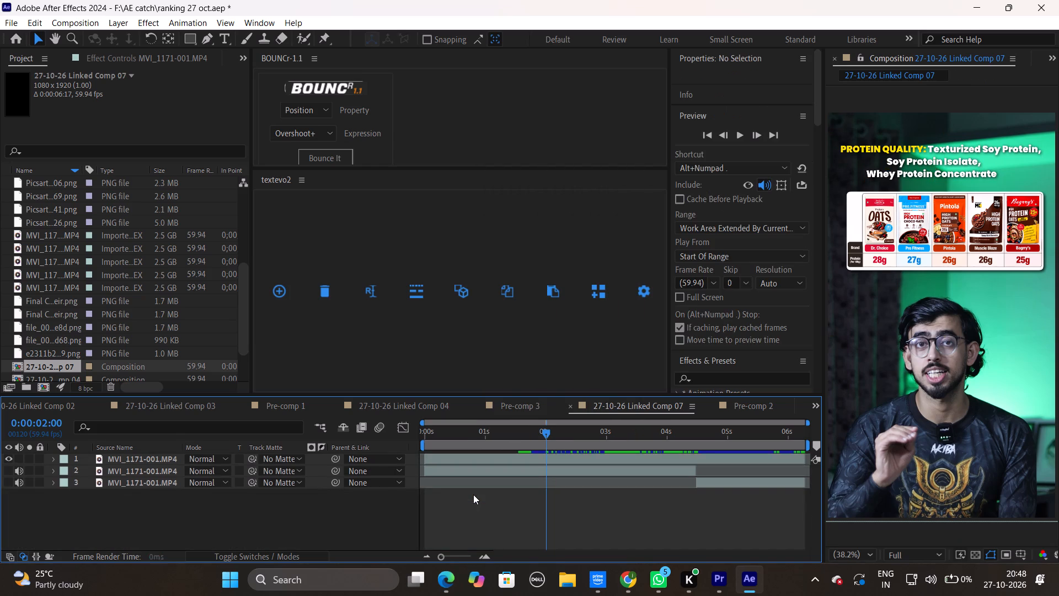
Reopen Linked Comp 07 from the Premiere Pro timeline near 00:01:04:25 and copy its top MVI_1171-001.MP4 layer in After Effects.
click(718, 583)
drag(454, 332, 420, 342)
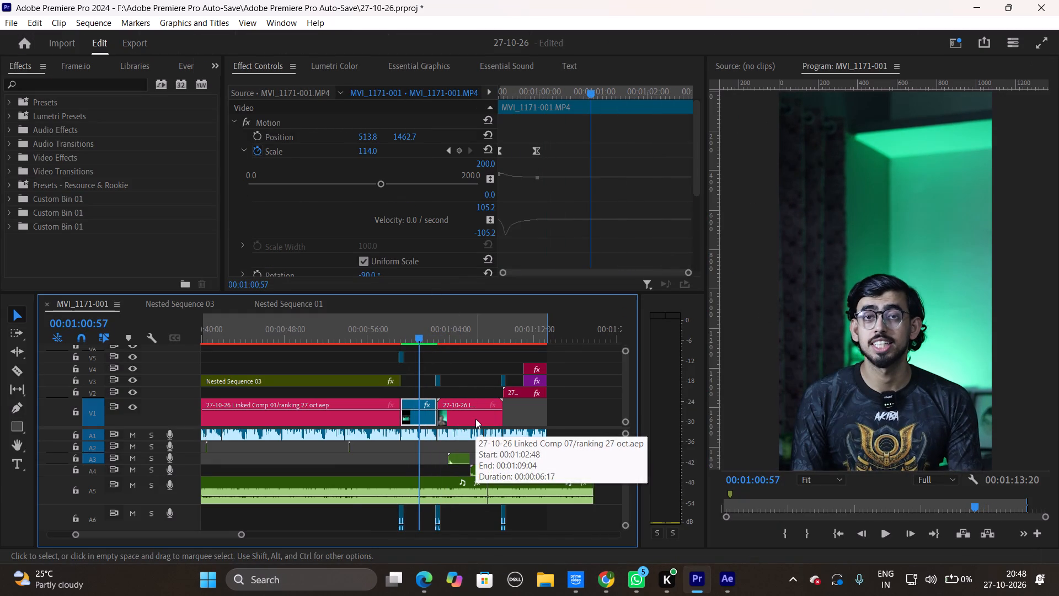
drag(418, 328, 456, 328)
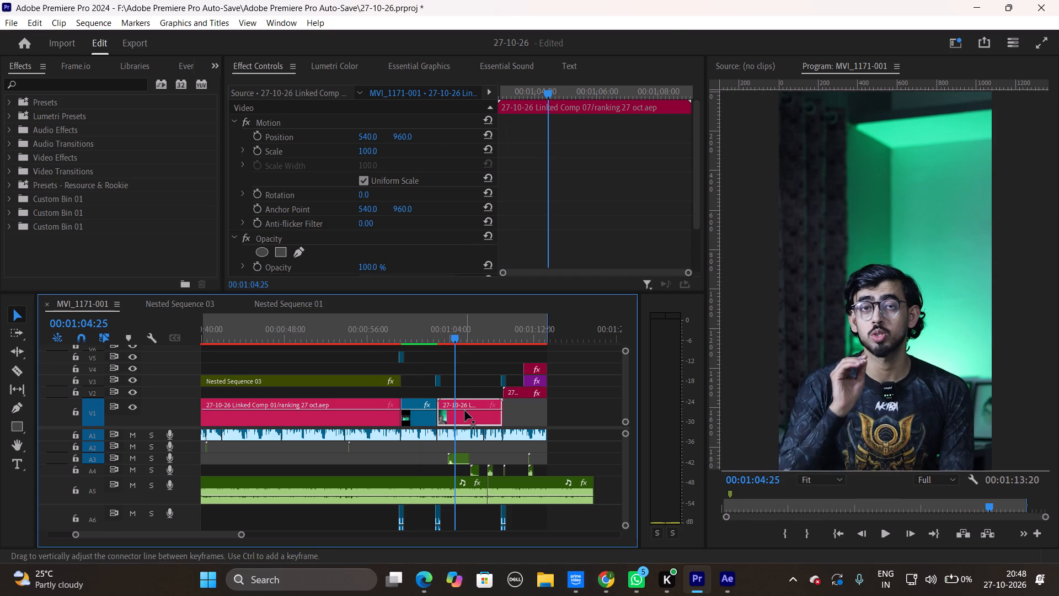
right_click(466, 413)
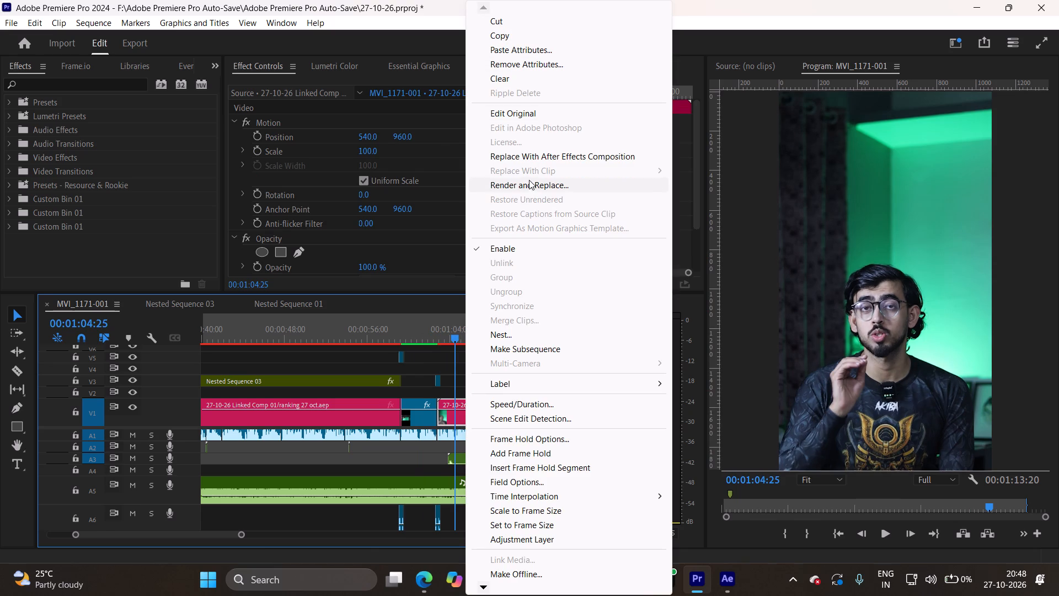
click(529, 115)
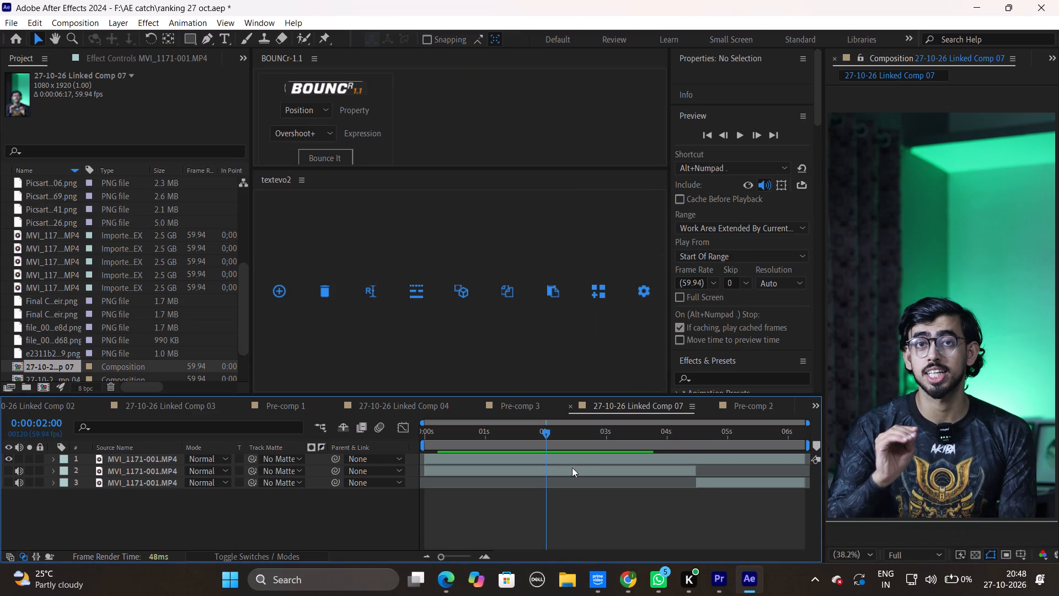
click(567, 462)
key(ctrl+c)
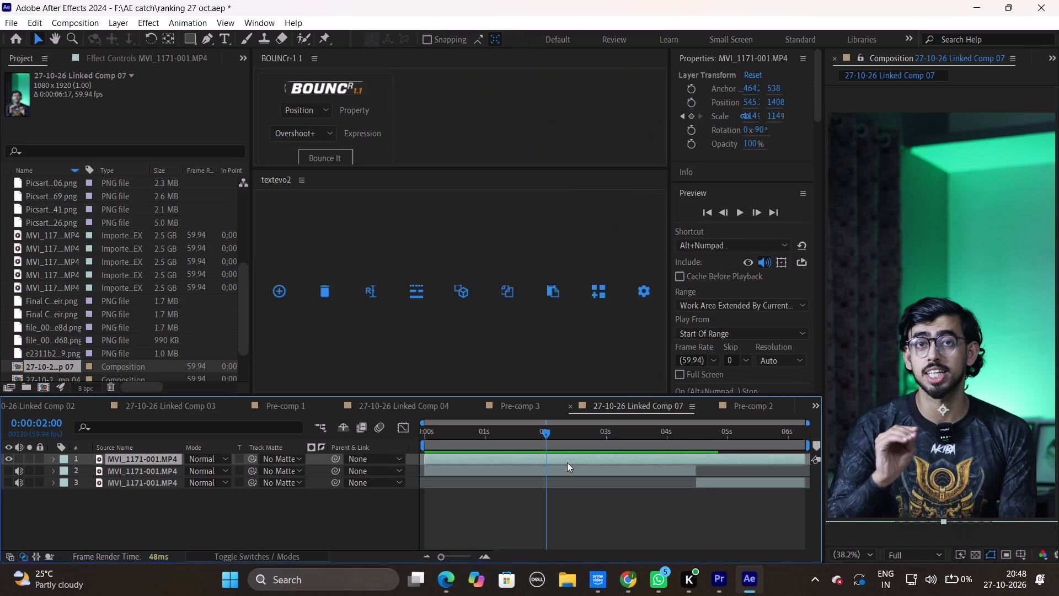
Paste the copied MVI_1171-001.MP4 clip into the Premiere Pro sequence past its end, at 00:01:16:23.
click(714, 583)
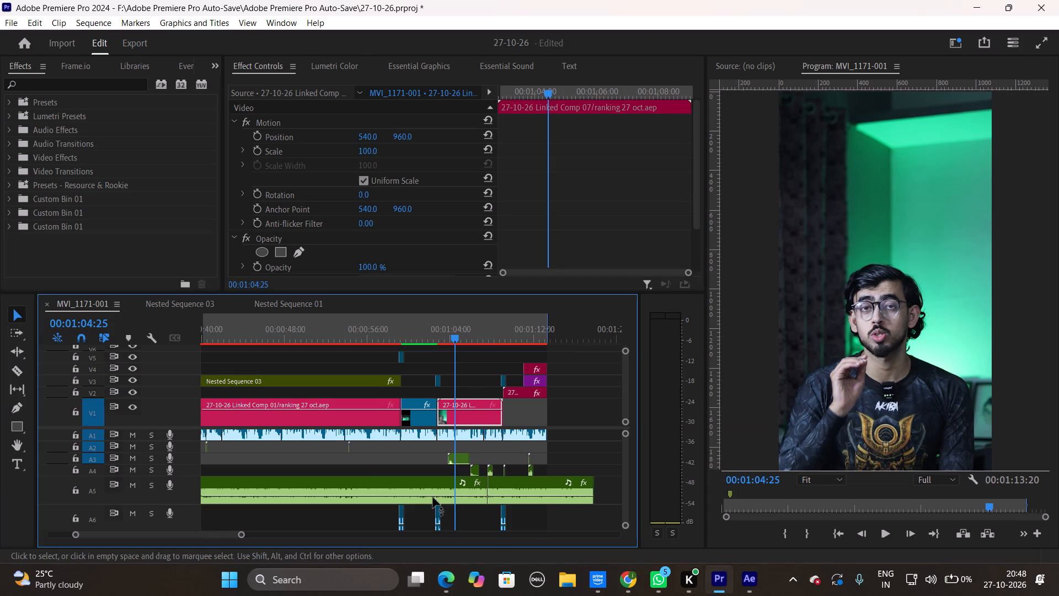
drag(467, 338, 581, 361)
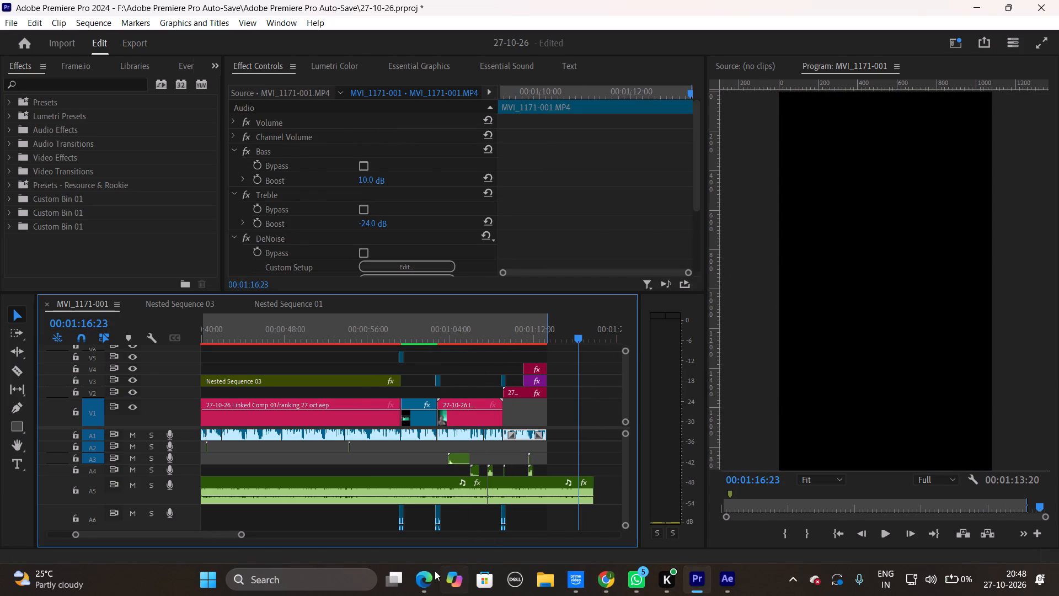
drag(243, 533, 271, 530)
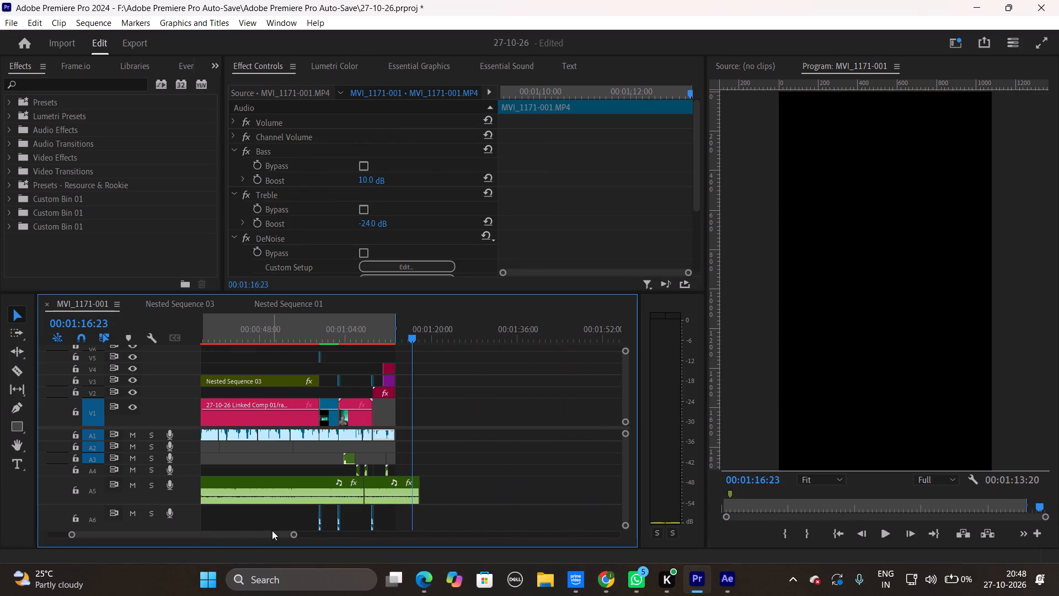
key(ctrl+v)
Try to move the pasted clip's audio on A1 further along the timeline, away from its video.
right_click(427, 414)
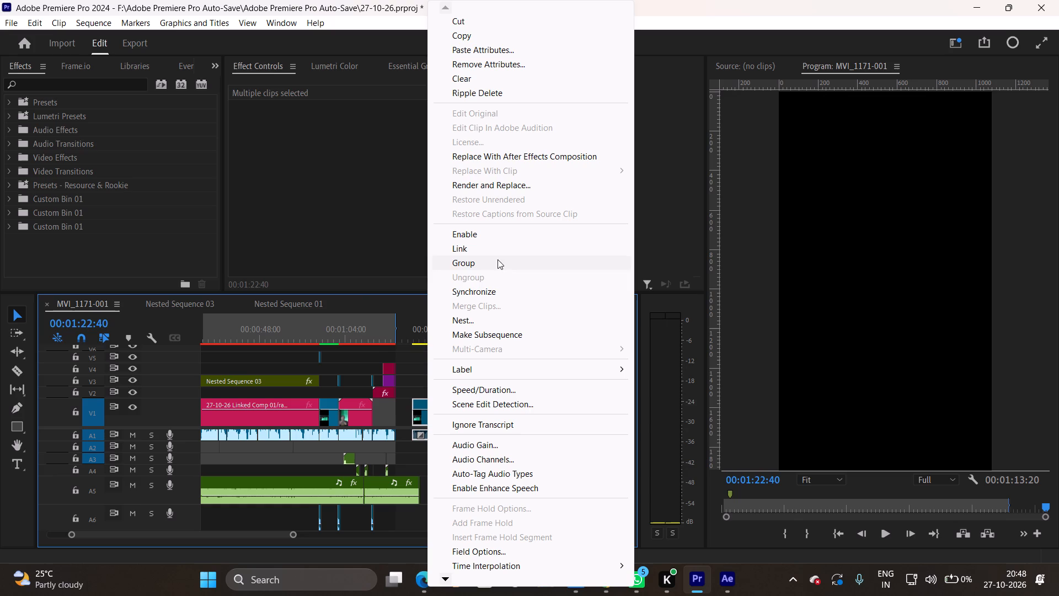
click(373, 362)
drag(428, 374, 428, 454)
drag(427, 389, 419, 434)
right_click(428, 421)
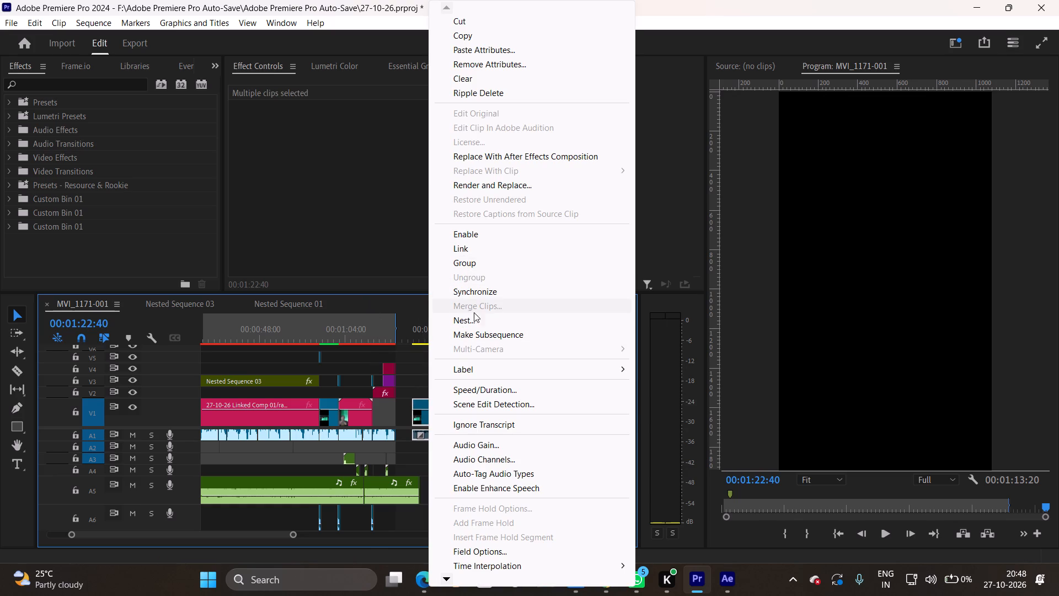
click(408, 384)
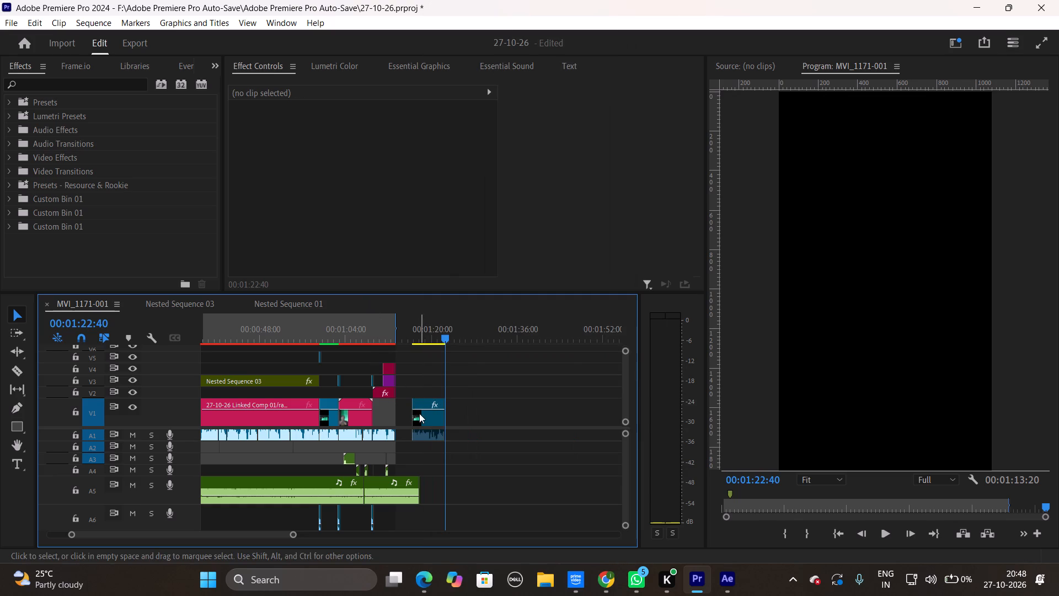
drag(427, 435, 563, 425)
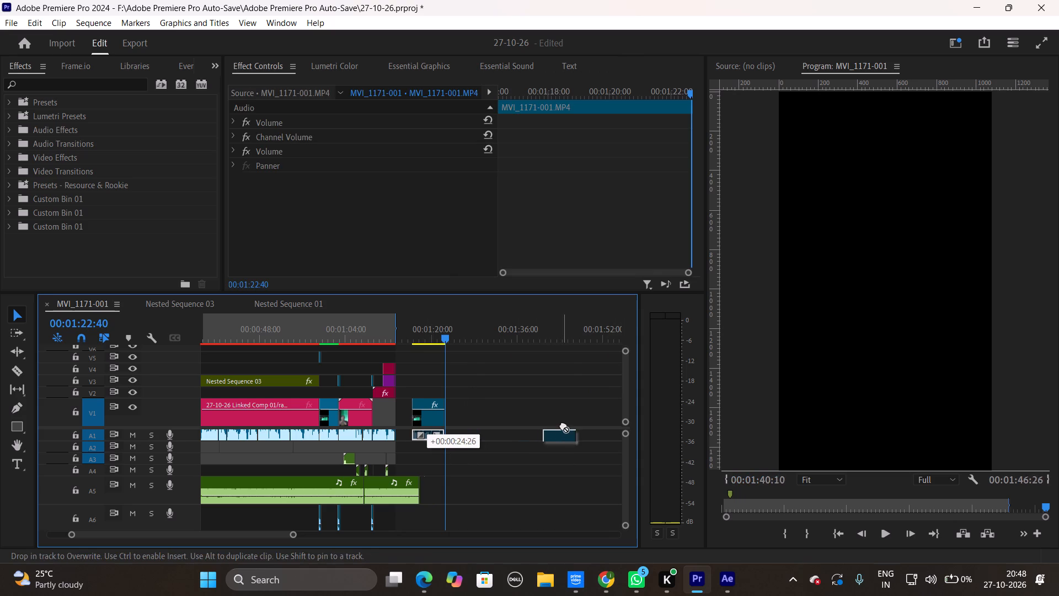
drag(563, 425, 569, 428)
Move the Linked Comp 07 clip on V1 out of the edit, to empty timeline at about 00:01:45.
drag(353, 417, 579, 409)
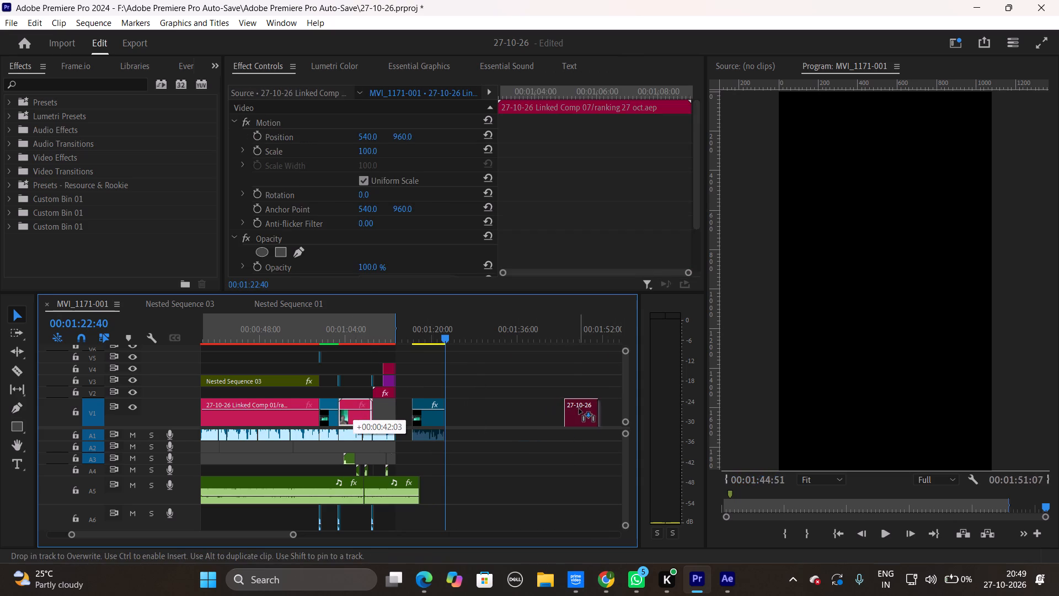
drag(579, 409, 577, 409)
Place the pasted MVI_1171-001.MP4 video in the vacated V1 gap, butted against the end of the preceding clip.
drag(446, 329, 351, 362)
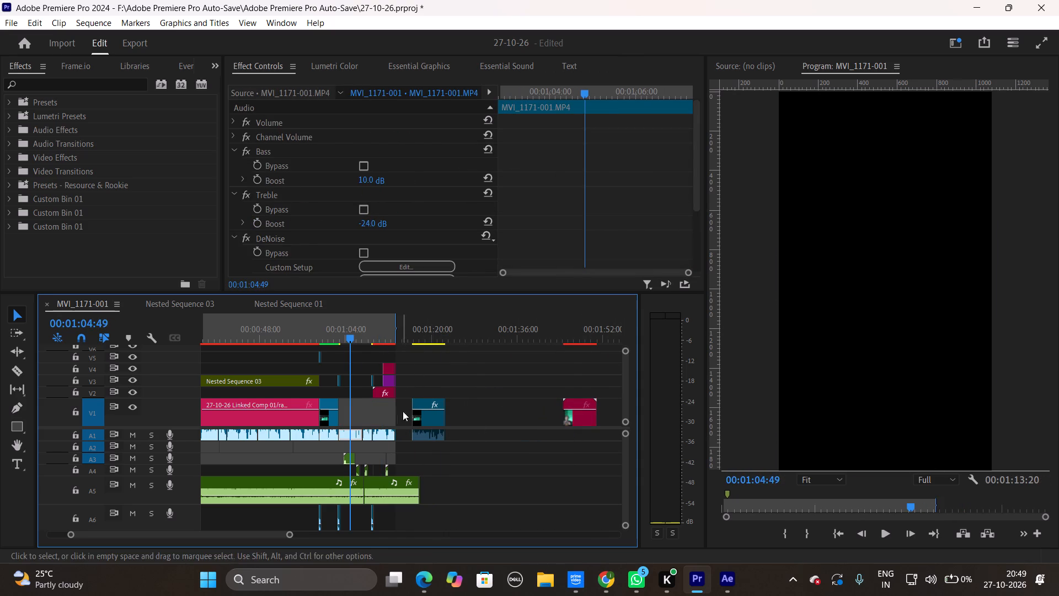
drag(431, 418, 360, 420)
drag(291, 536, 257, 539)
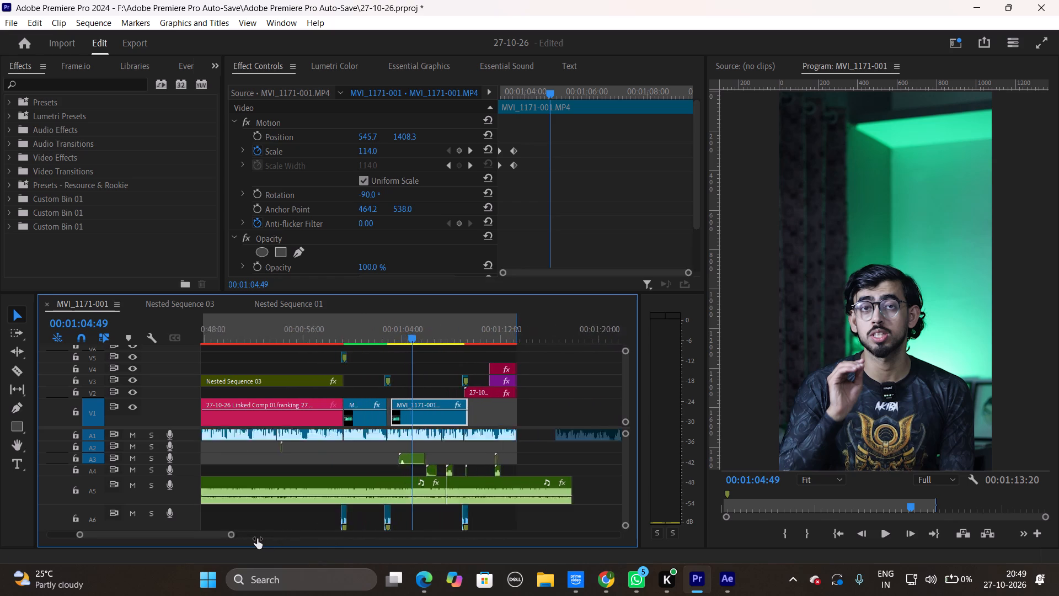
drag(257, 539, 233, 538)
drag(451, 419, 441, 419)
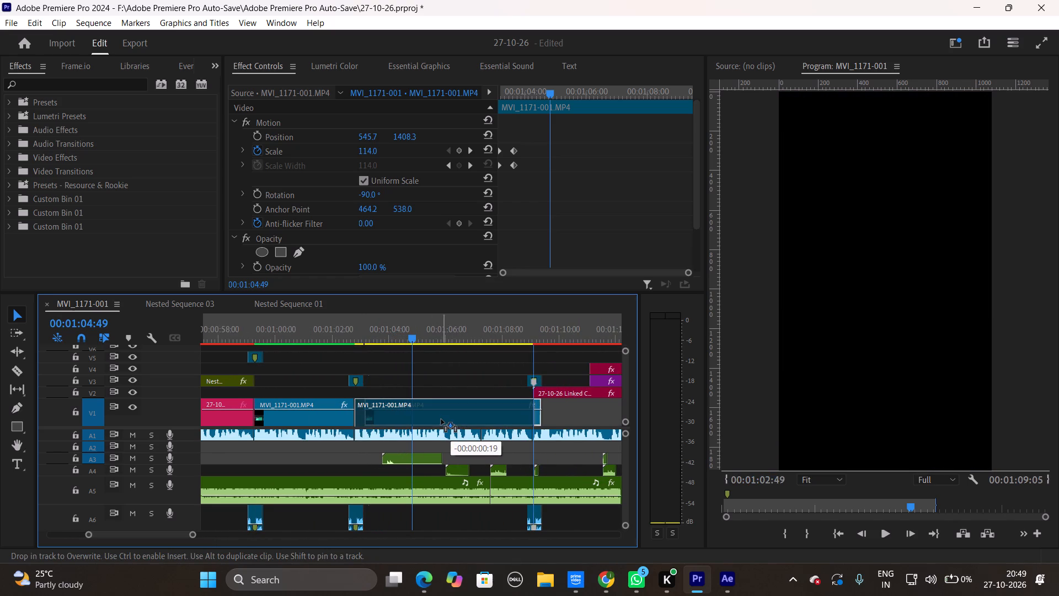
drag(441, 419, 440, 419)
Play back the edit from about 00:00:59 to 00:01:04, checking the cuts into both MVI_1171-001.MP4 clips.
drag(426, 325, 362, 339)
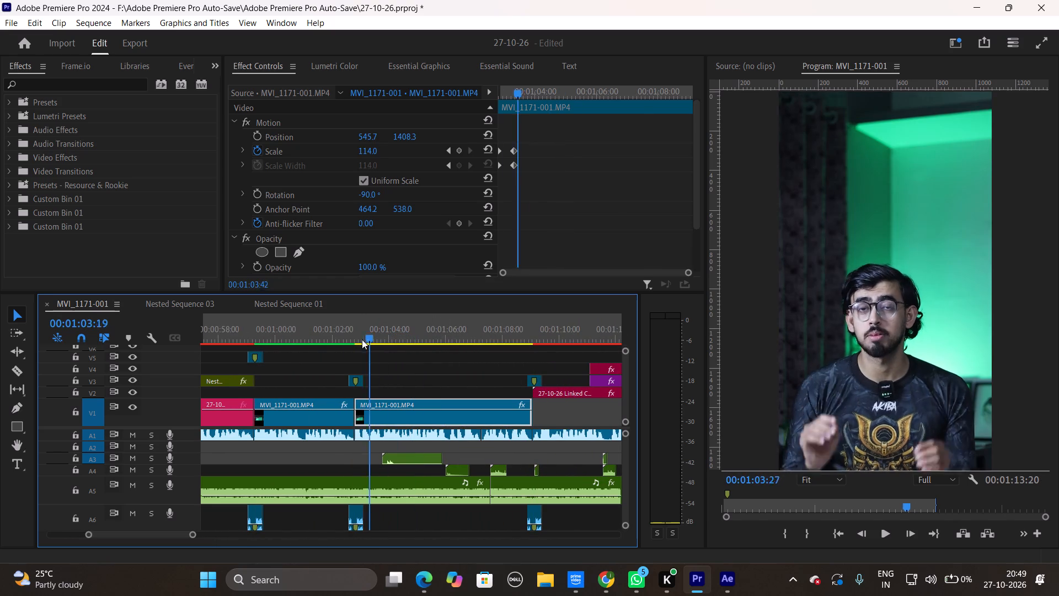
drag(362, 339, 328, 345)
key(v)
key(space)
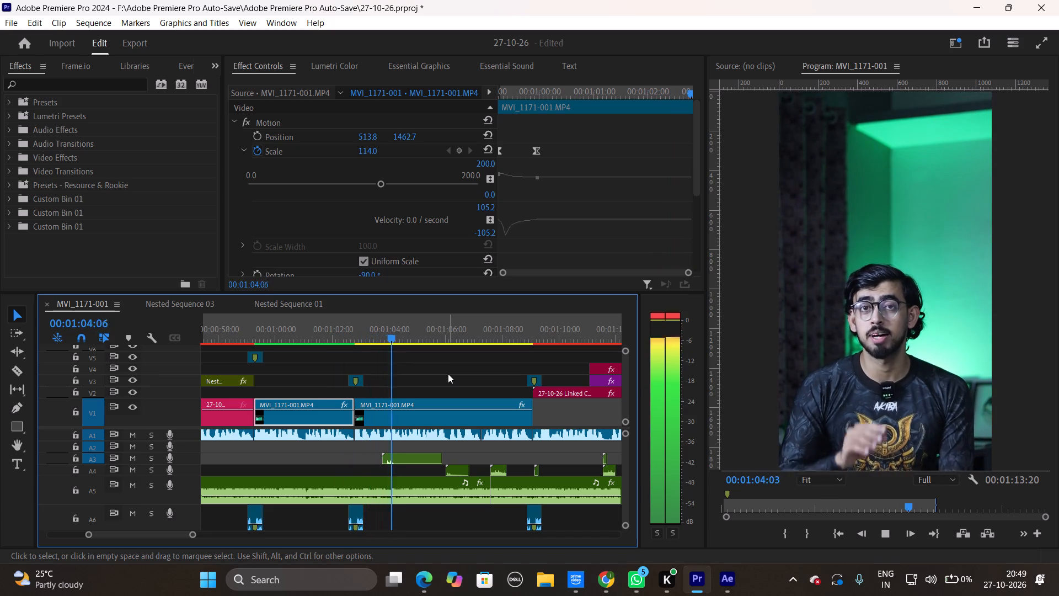
key(space)
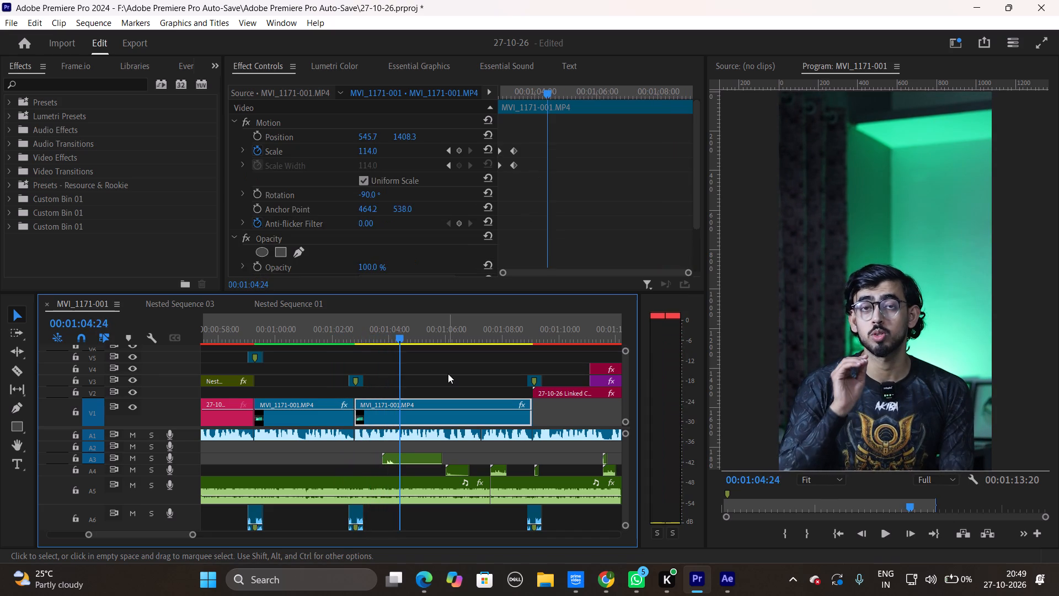
drag(397, 329, 386, 339)
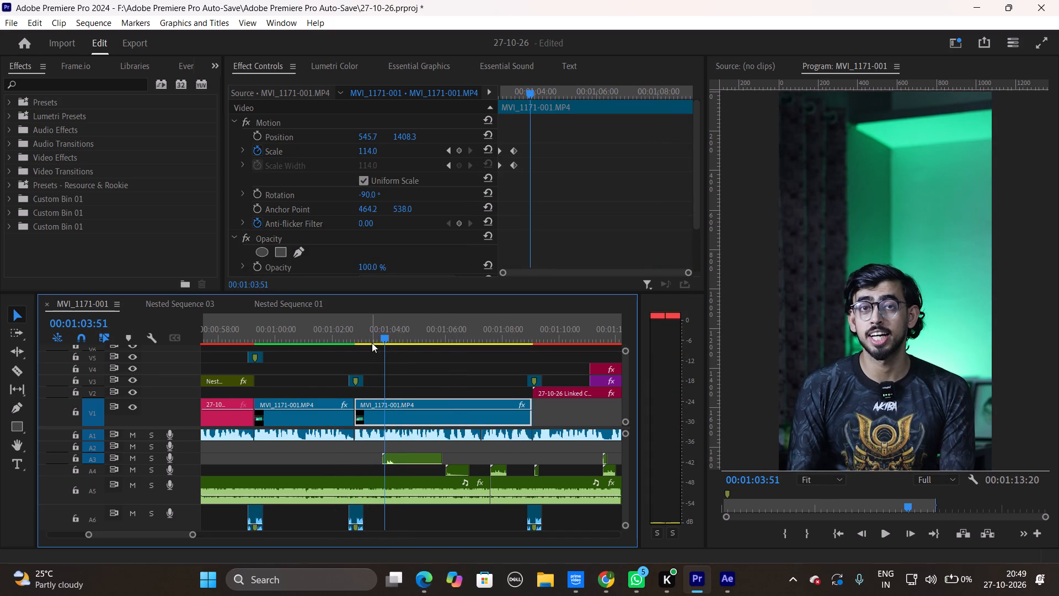
drag(372, 342, 250, 361)
key(space)
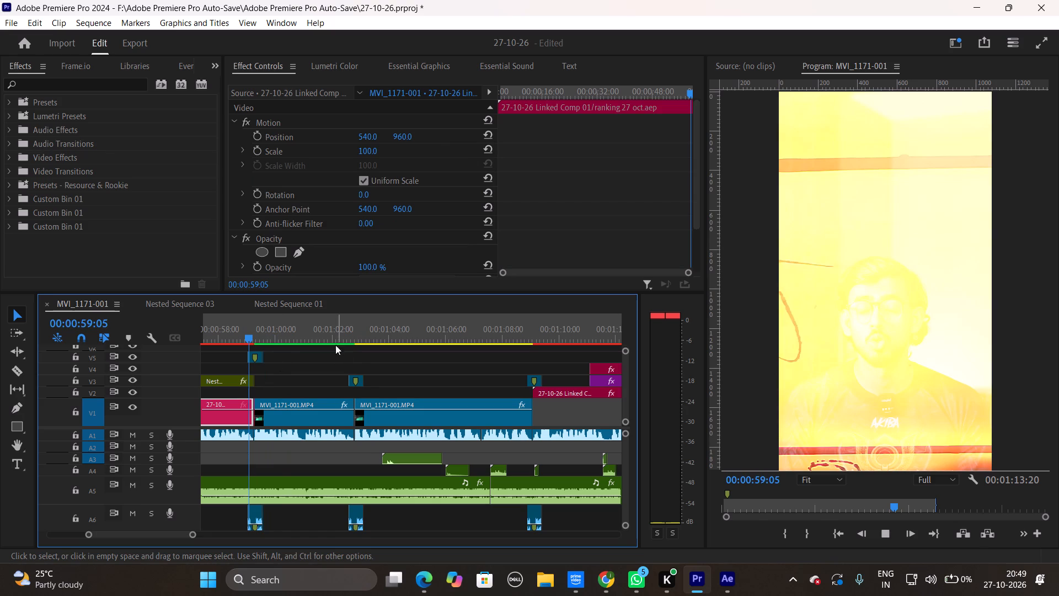
key(space)
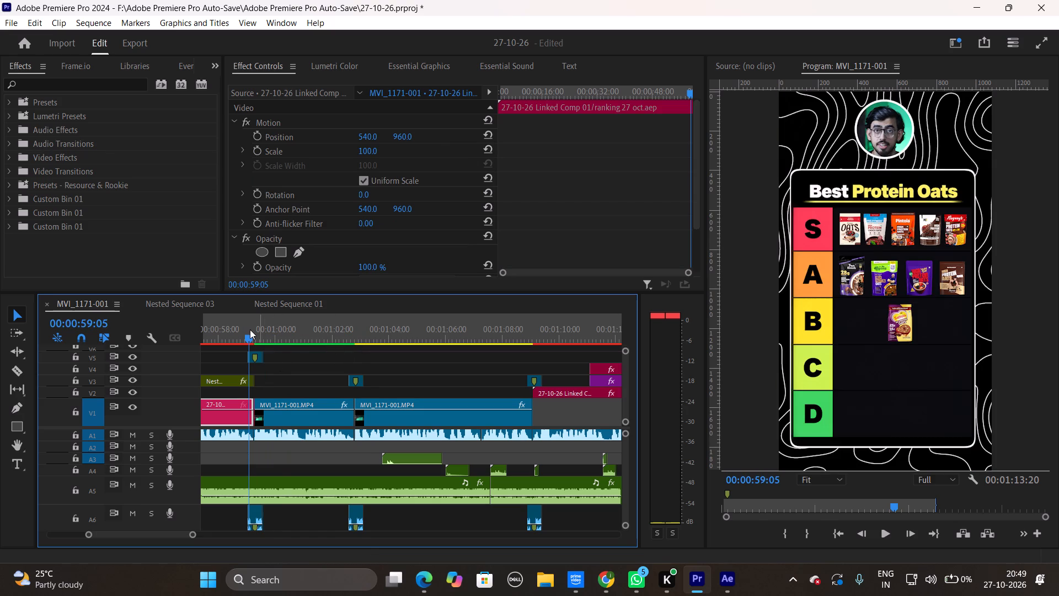
click(252, 333)
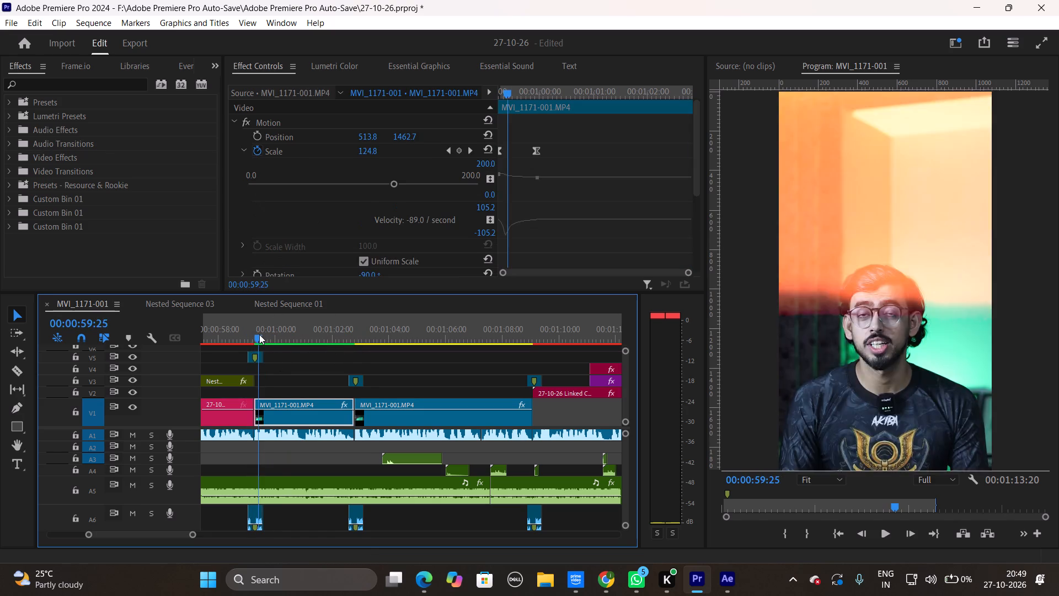
key(space)
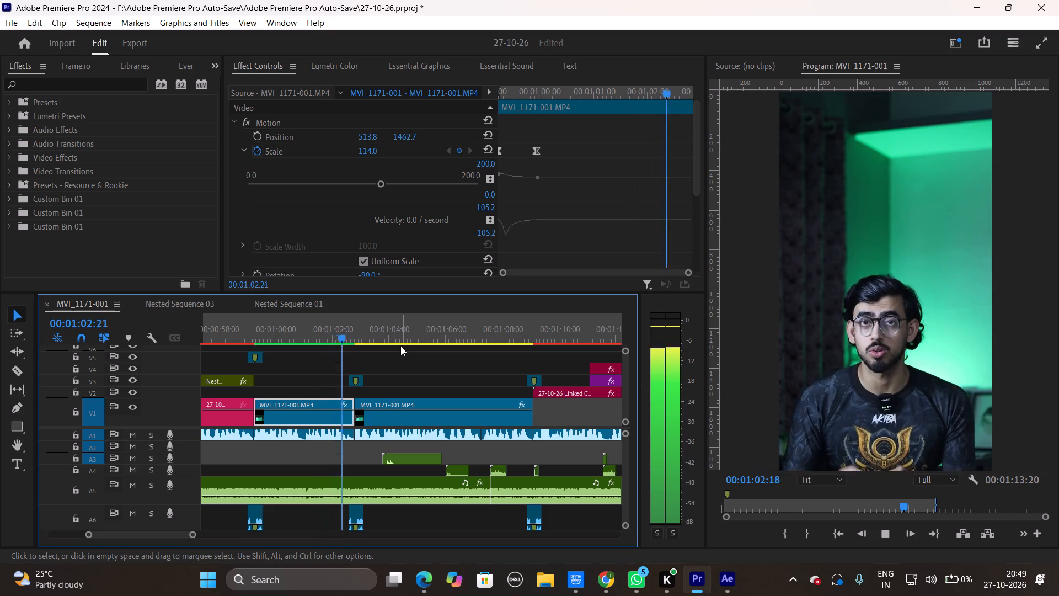
key(space)
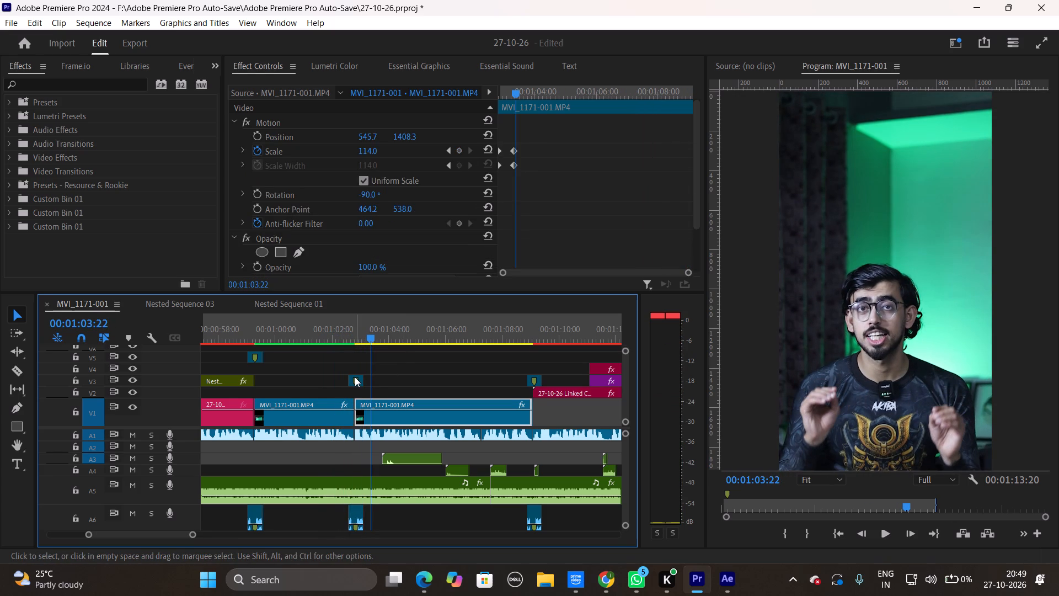
Delete the short V3 clip that sits over the cut between the two MVI_1171-001.MP4 clips.
click(355, 377)
key(Delete)
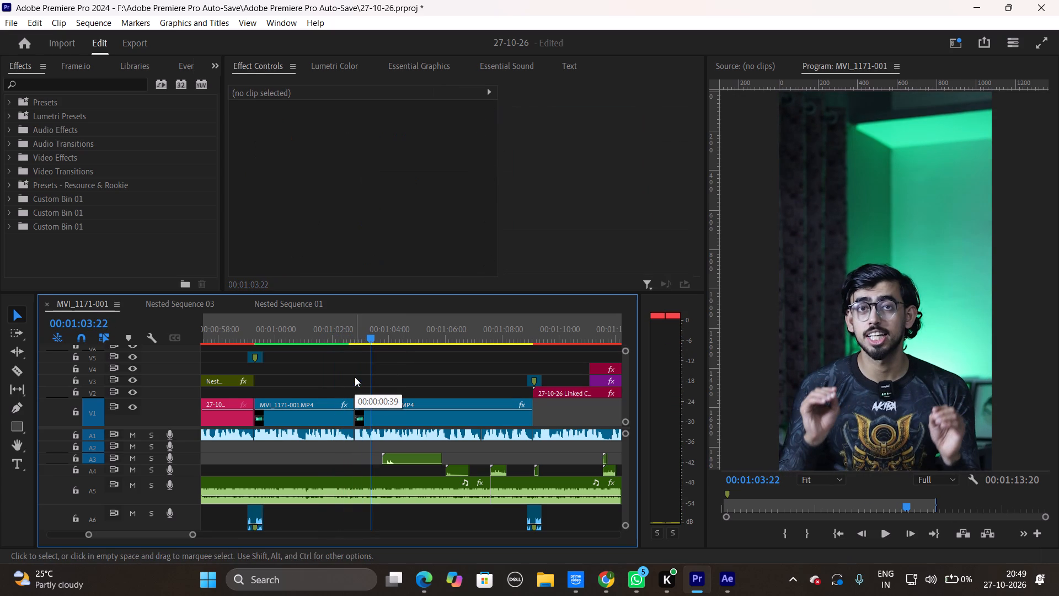
Delete both Scale keyframes from the second MVI_1171-001.MP4 clip on V1.
click(378, 410)
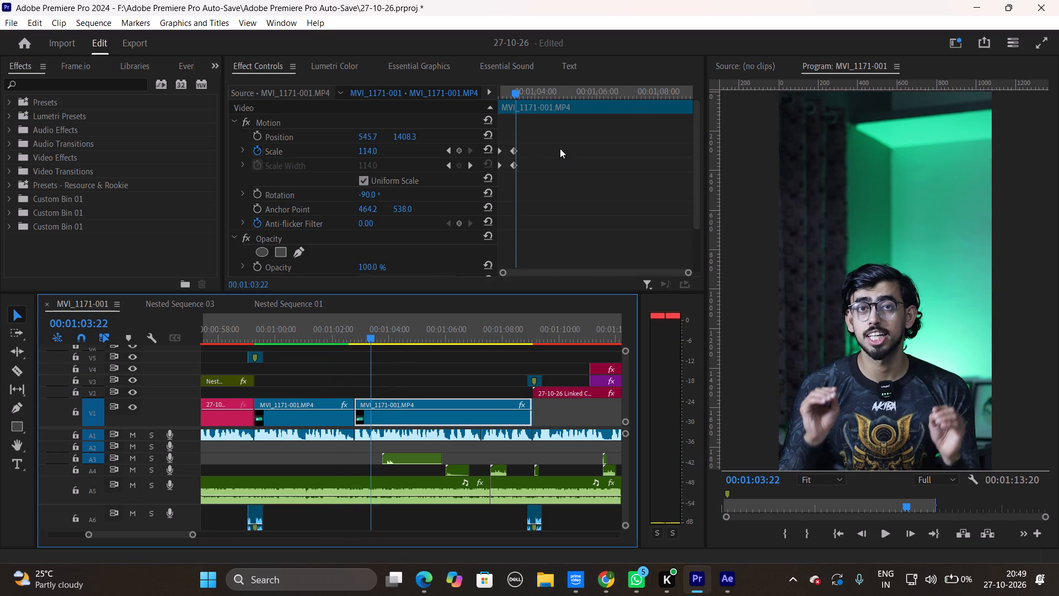
drag(559, 148, 483, 177)
drag(528, 139, 498, 176)
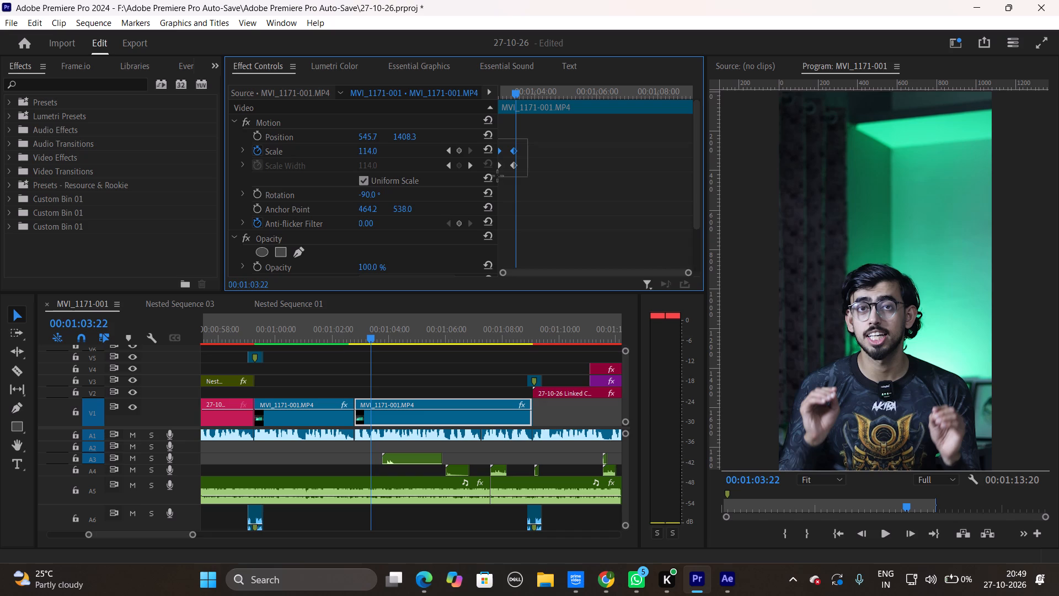
drag(498, 176, 498, 176)
key(Delete)
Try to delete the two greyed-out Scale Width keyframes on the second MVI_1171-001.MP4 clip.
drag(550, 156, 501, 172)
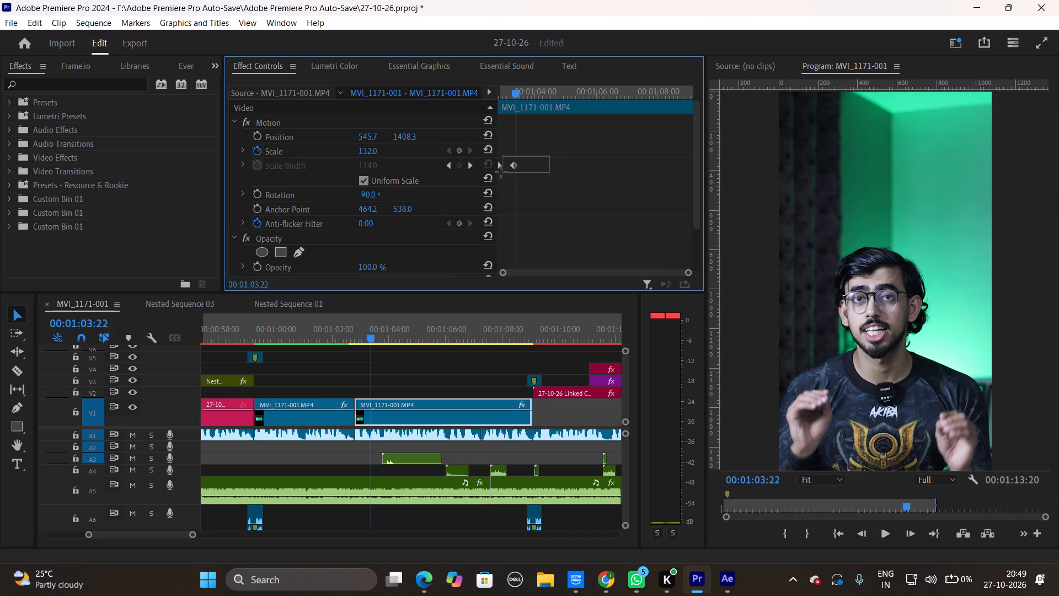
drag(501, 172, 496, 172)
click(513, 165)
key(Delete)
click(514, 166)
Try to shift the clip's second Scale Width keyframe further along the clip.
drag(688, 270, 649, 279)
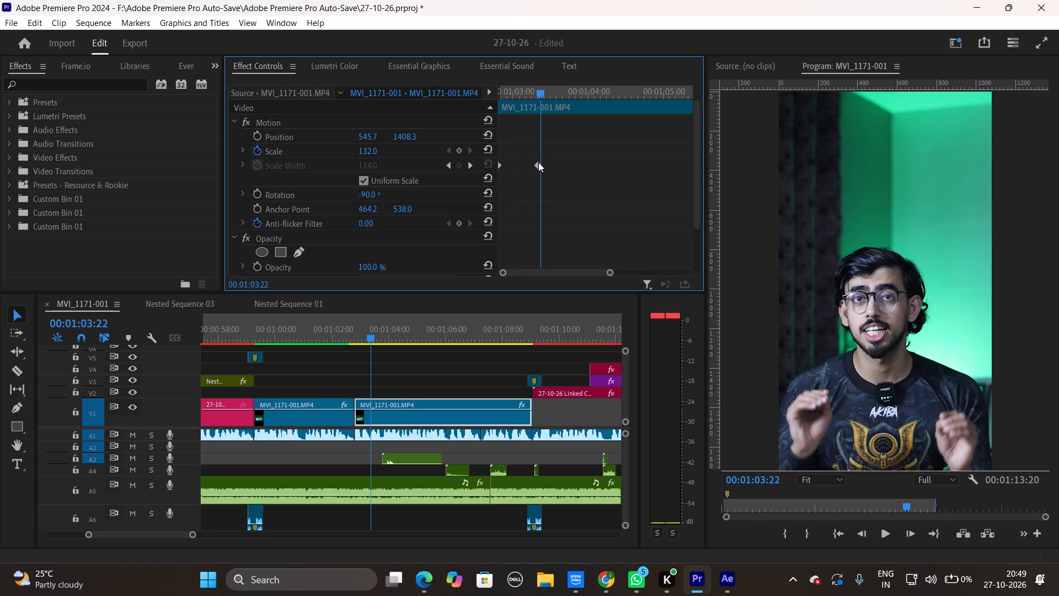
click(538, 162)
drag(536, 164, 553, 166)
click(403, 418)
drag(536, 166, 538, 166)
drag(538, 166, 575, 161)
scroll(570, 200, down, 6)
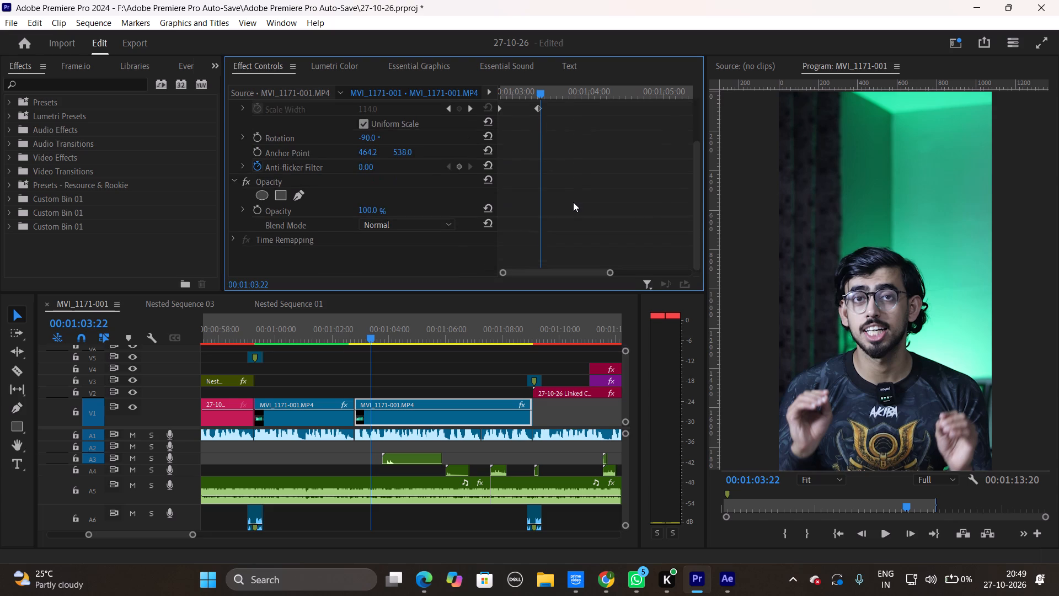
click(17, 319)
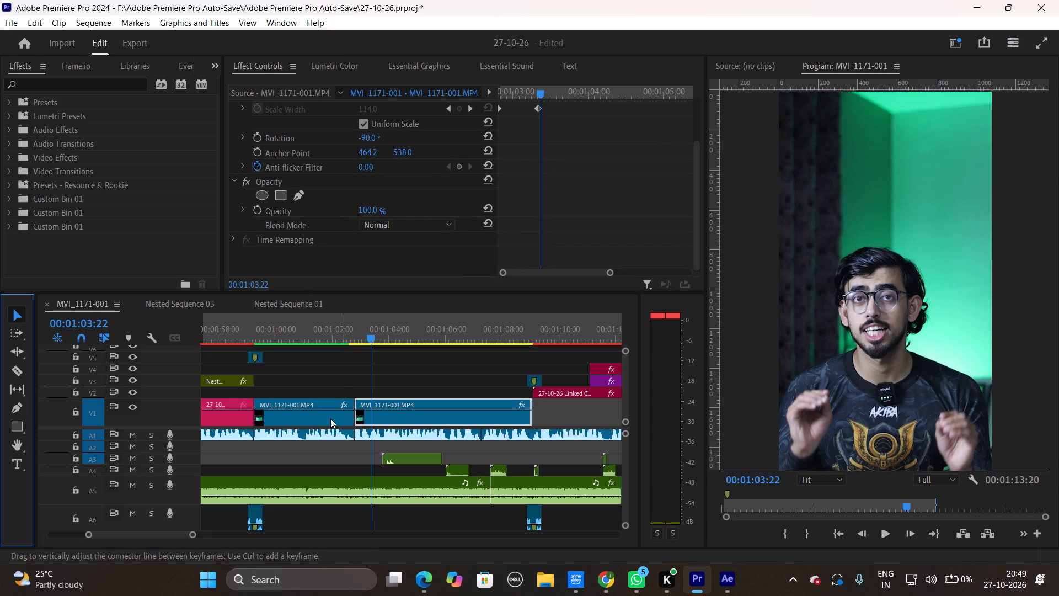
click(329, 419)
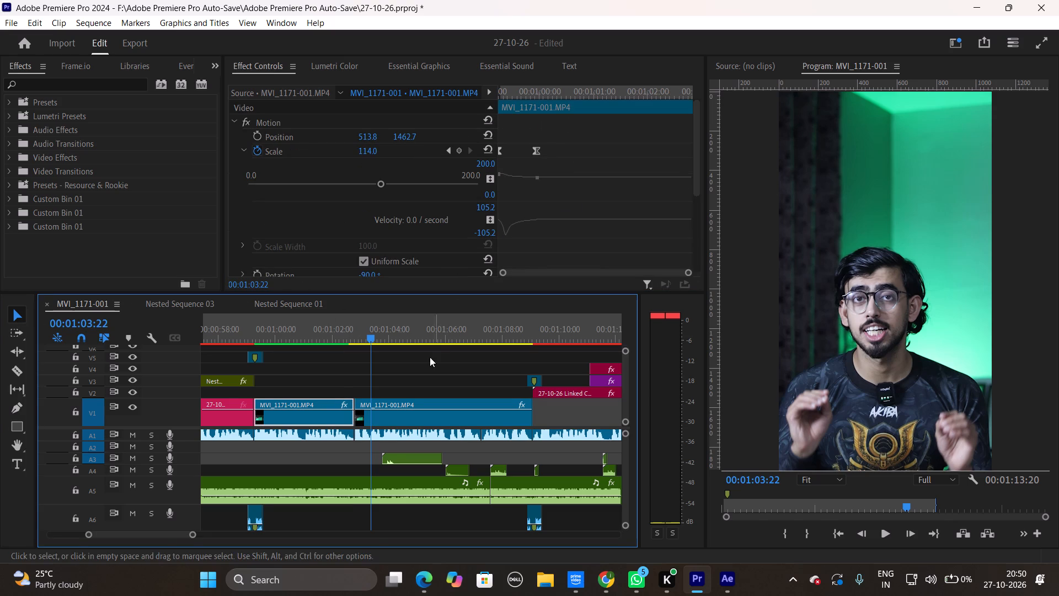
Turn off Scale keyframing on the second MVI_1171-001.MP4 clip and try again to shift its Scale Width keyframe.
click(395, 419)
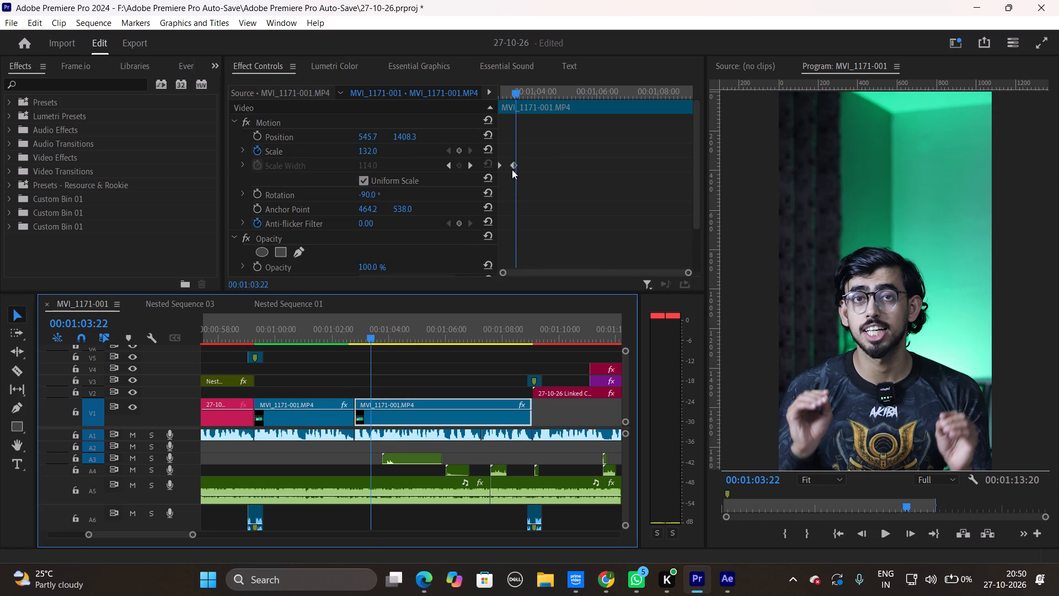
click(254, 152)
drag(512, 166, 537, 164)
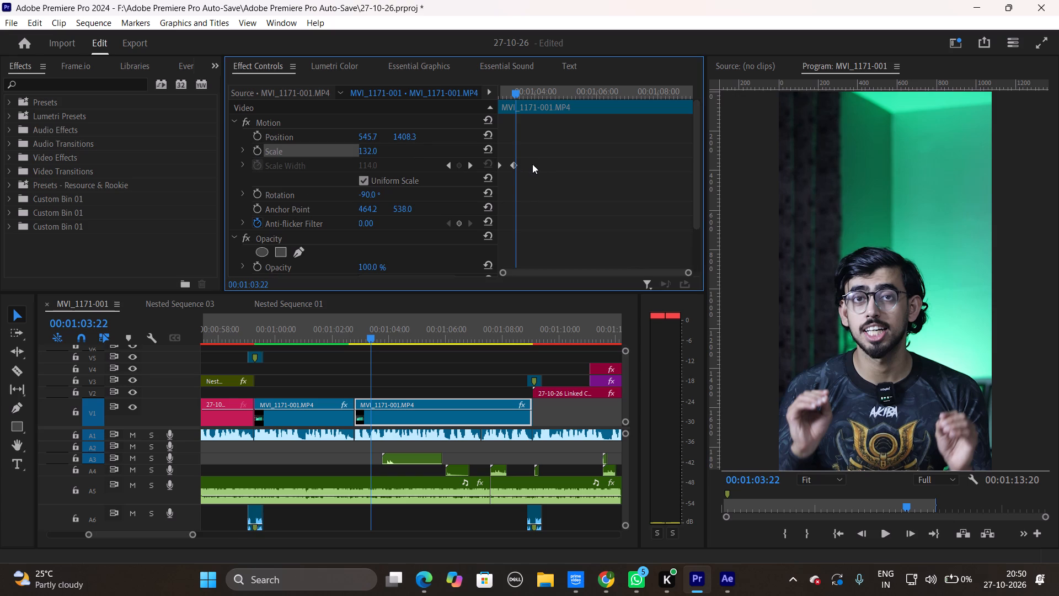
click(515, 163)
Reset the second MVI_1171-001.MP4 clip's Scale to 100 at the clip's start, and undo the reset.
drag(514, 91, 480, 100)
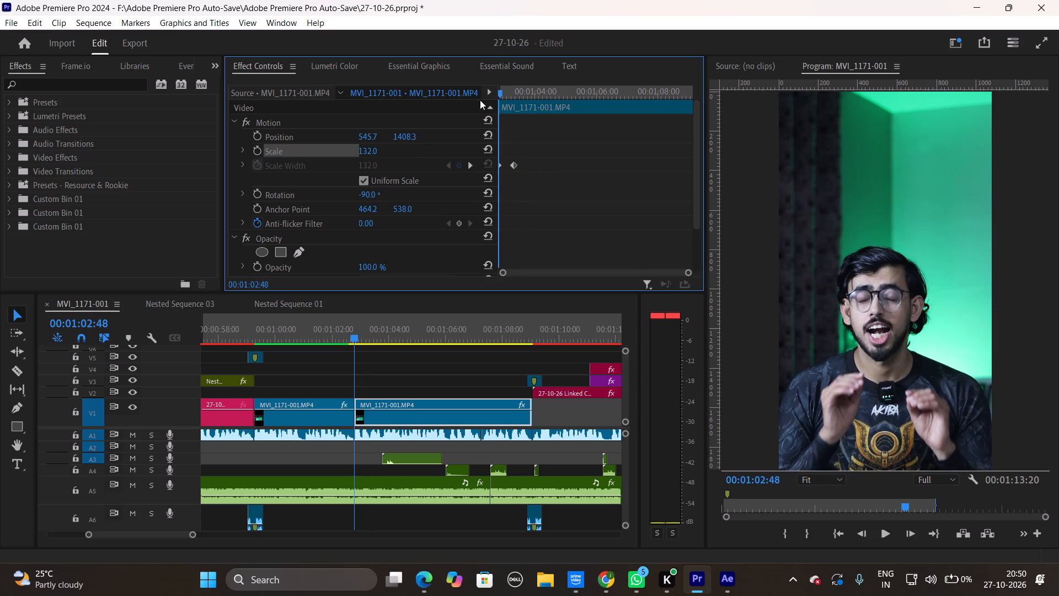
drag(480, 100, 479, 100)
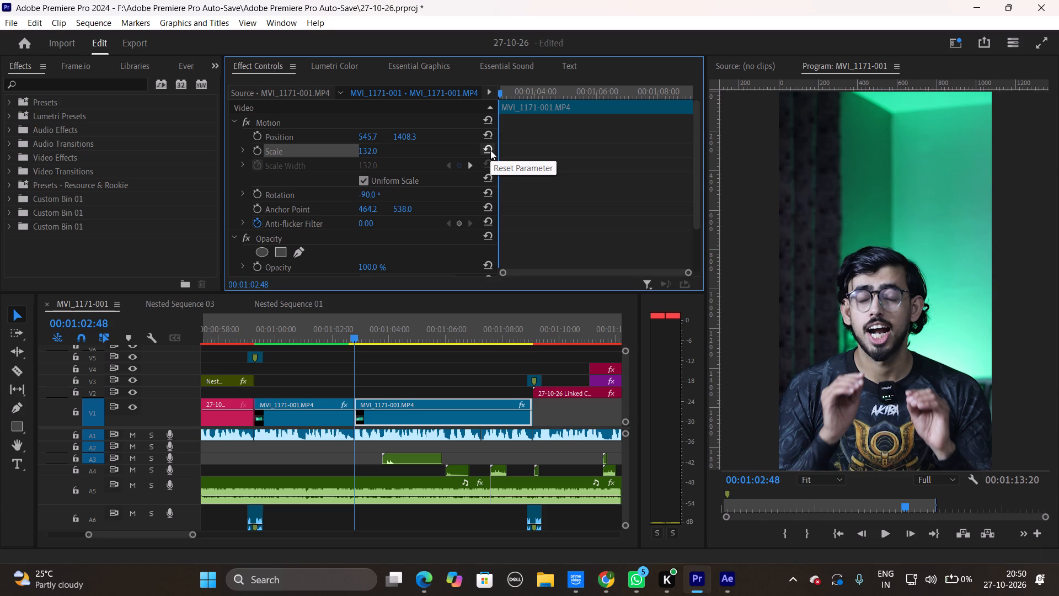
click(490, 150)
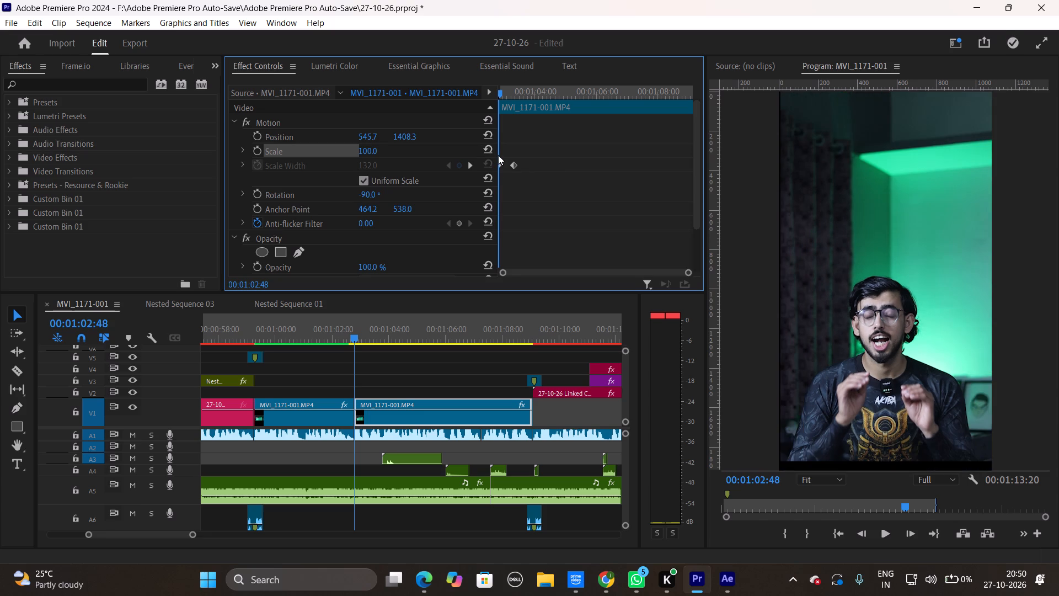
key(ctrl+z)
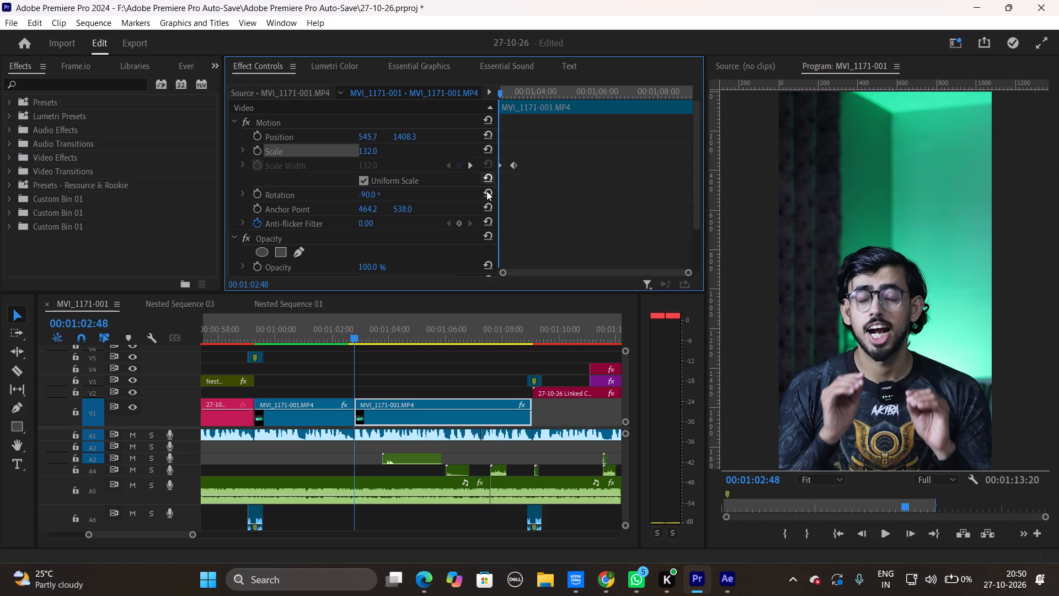
Play back the cut between the two MVI_1171-001.MP4 clips up to about 00:01:03 to check the scale.
click(390, 421)
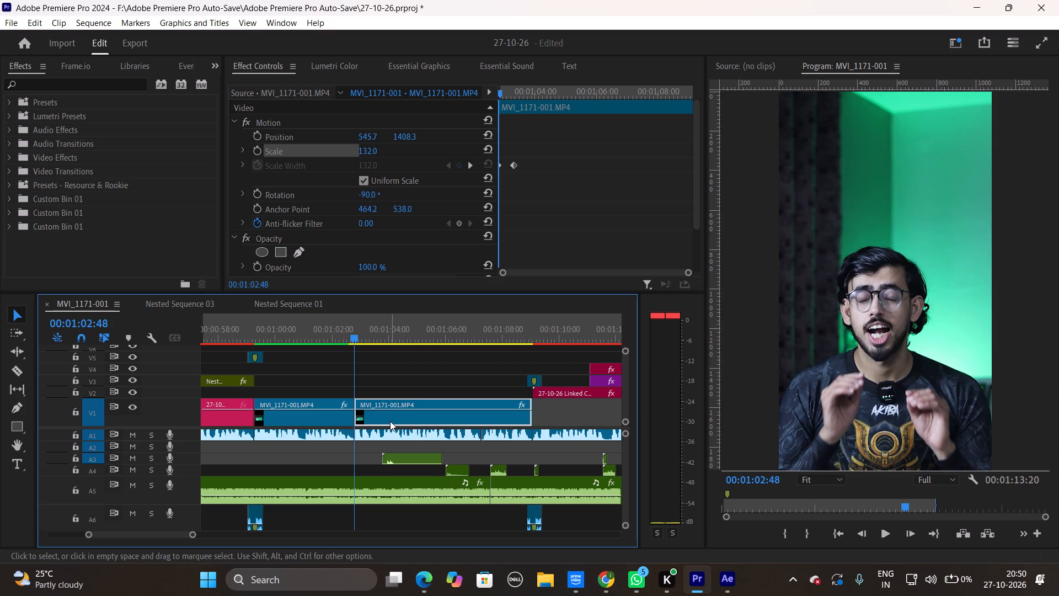
key(space)
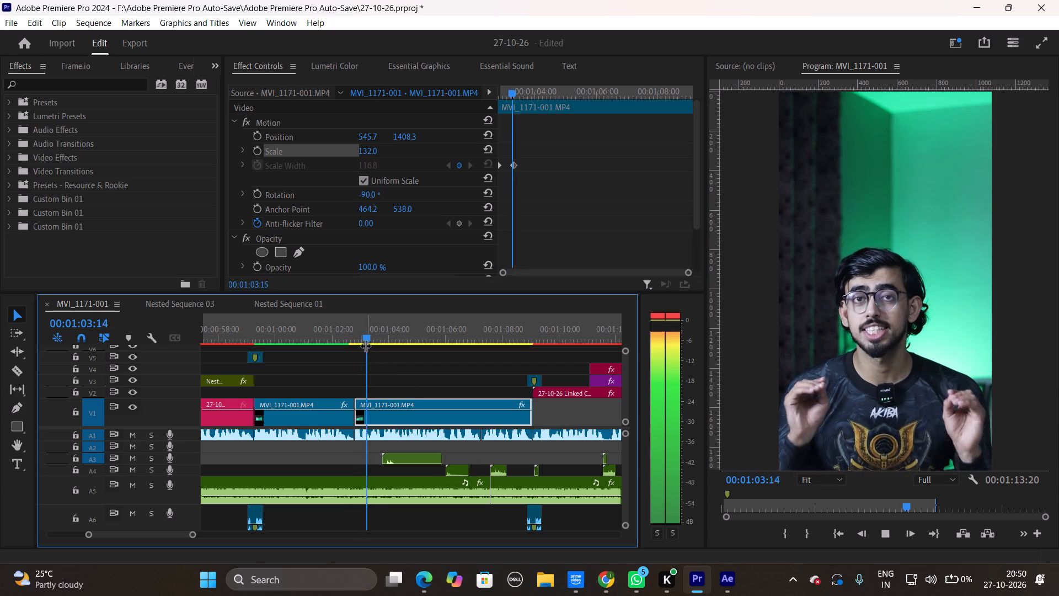
drag(376, 343, 331, 353)
key(space)
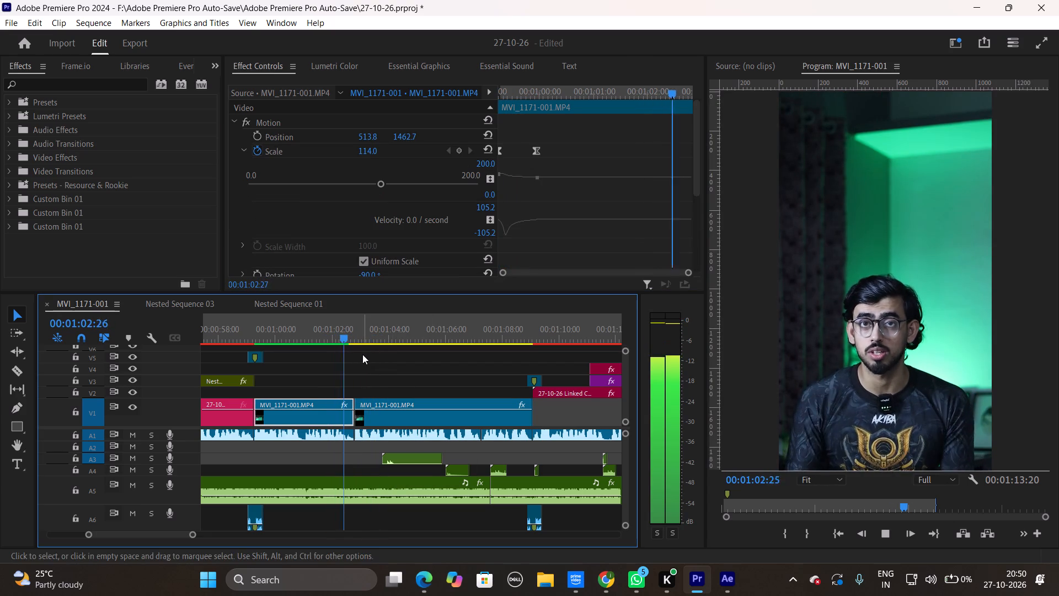
key(space)
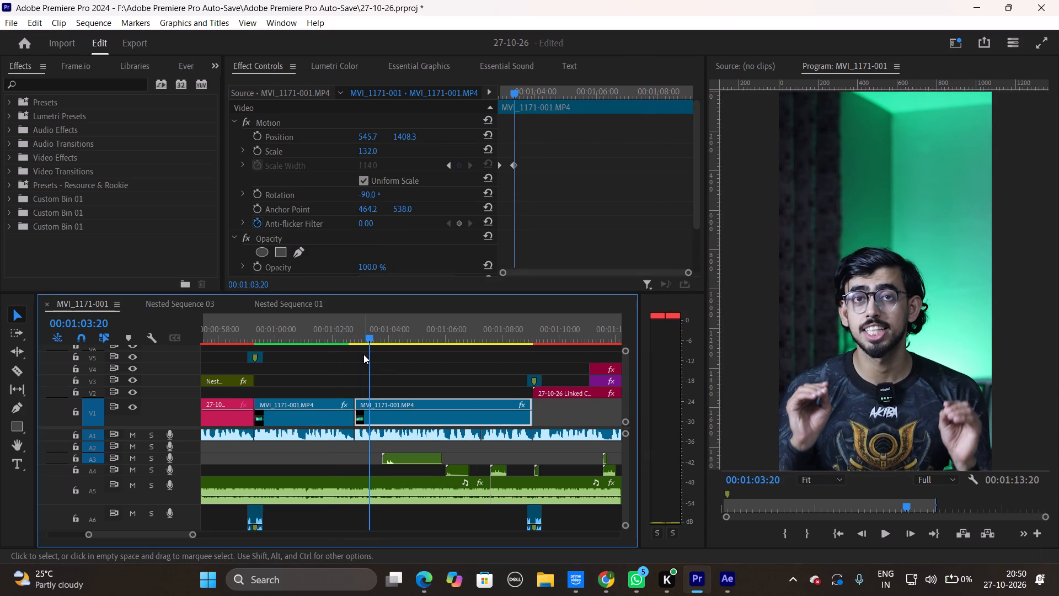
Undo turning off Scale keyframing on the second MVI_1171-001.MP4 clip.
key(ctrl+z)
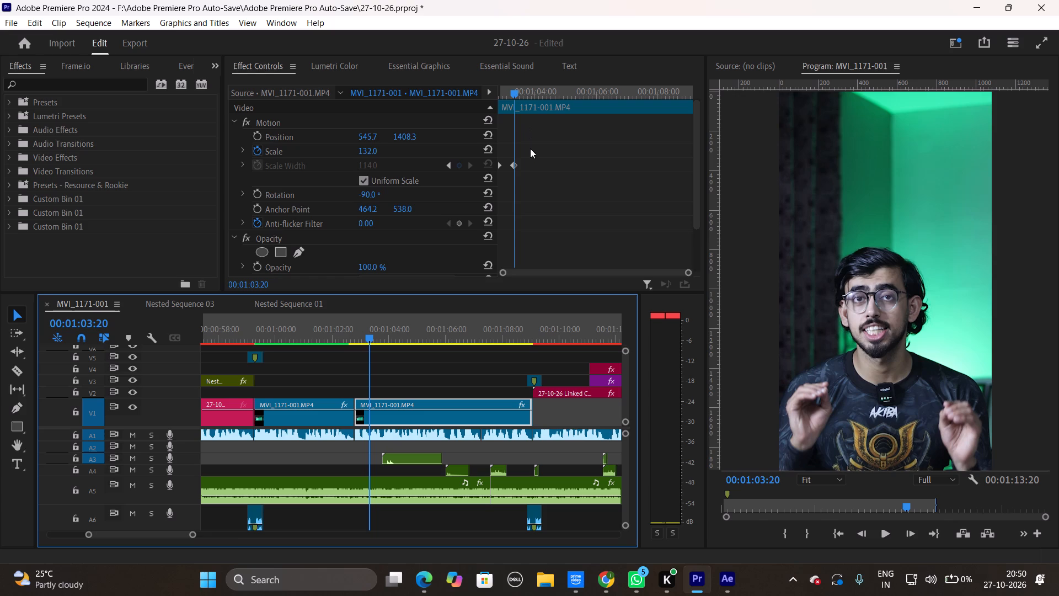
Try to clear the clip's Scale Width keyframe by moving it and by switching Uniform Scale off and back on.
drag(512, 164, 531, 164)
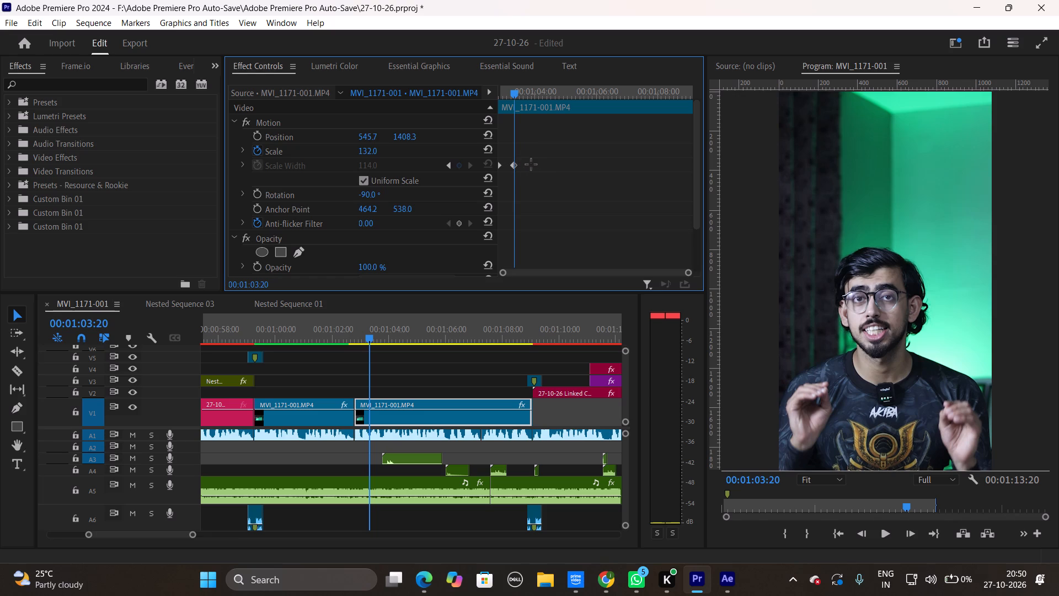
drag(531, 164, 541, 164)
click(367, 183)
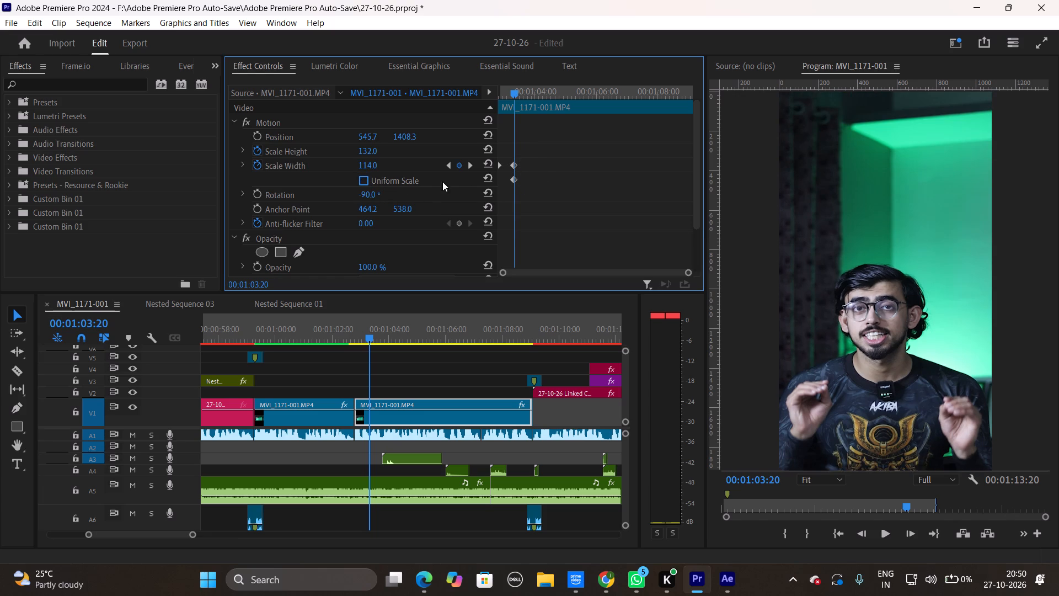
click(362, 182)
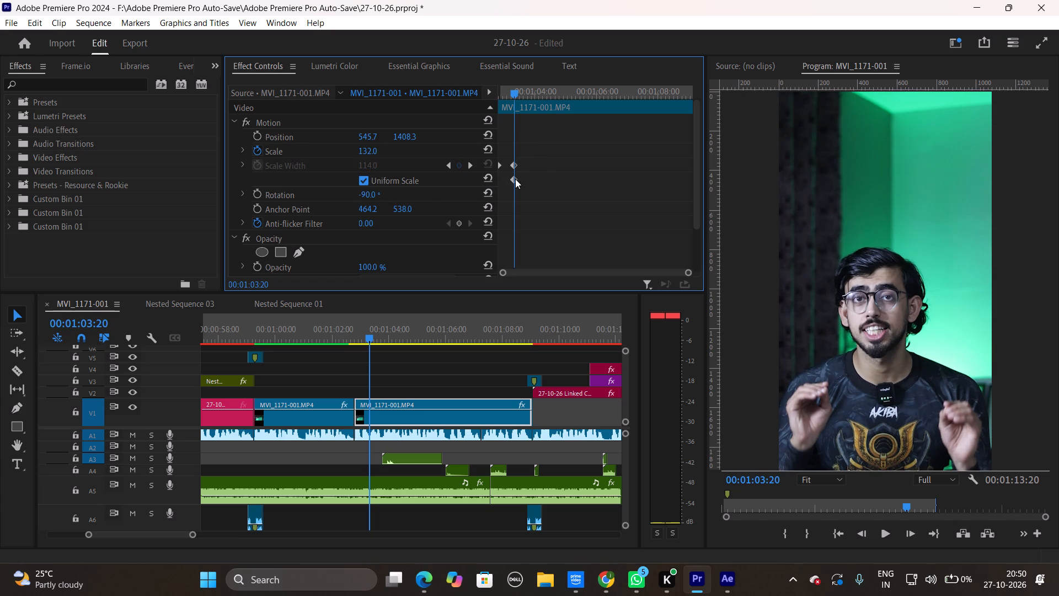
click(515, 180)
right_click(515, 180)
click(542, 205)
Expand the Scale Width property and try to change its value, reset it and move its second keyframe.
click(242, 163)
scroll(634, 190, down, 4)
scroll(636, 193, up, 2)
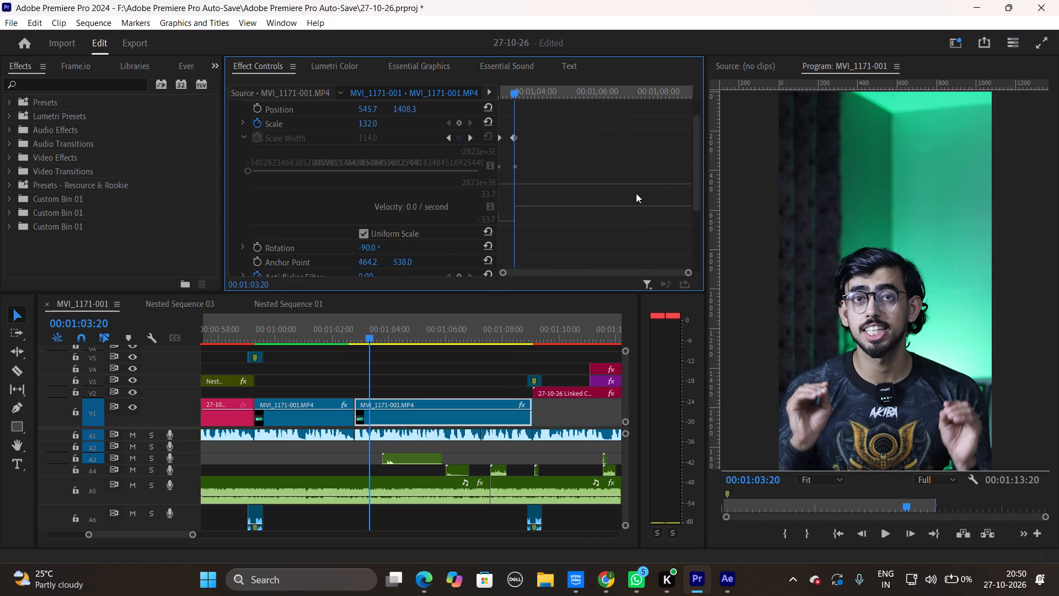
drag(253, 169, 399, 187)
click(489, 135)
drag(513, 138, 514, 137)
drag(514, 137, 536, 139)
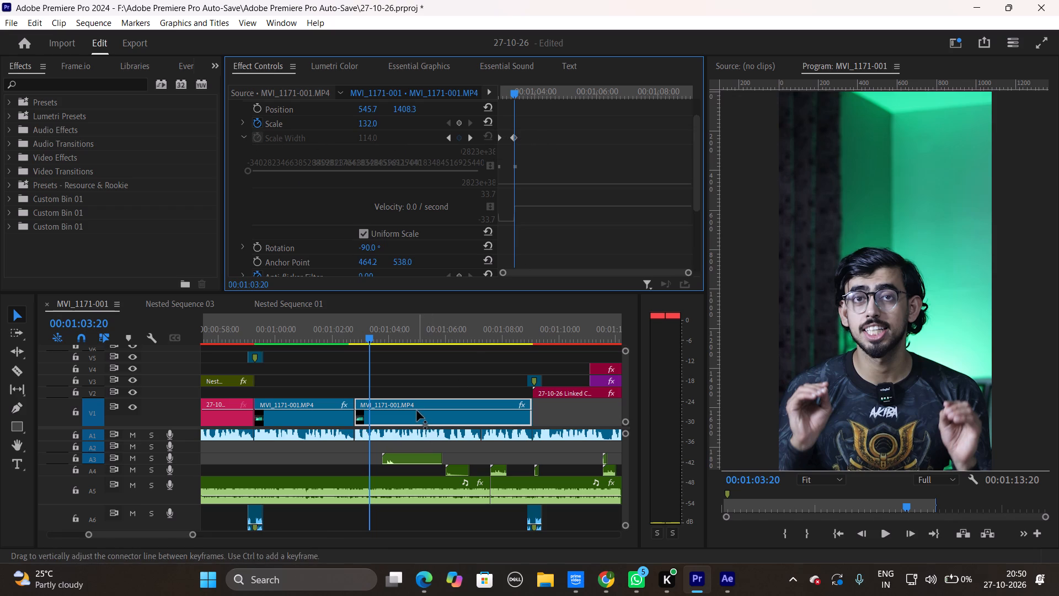
Play back the cut between the two MVI_1171-001.MP4 clips and the transition into the first one from about 00:00:59.
drag(367, 334, 321, 342)
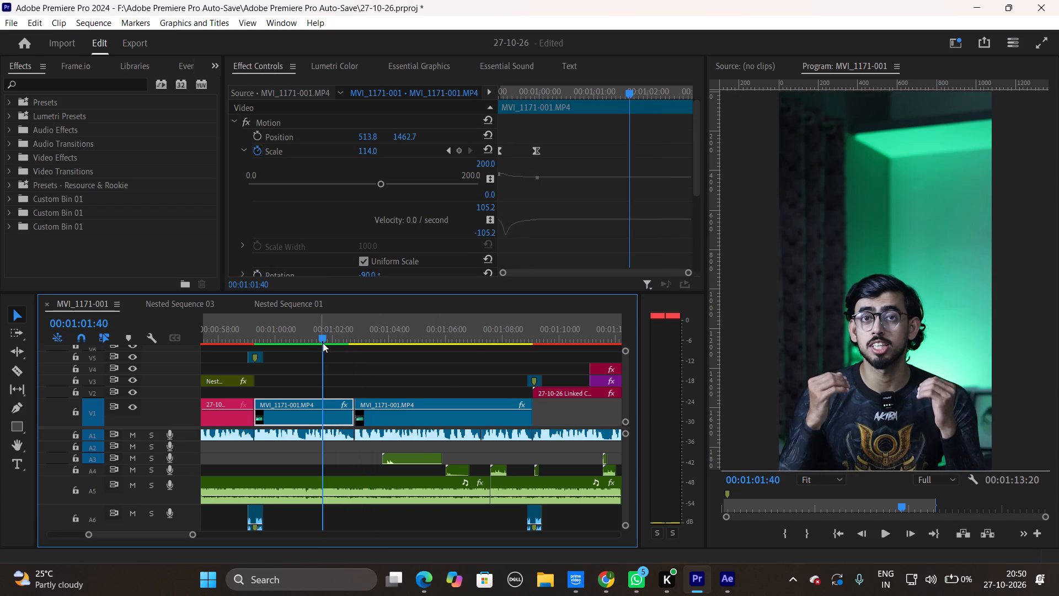
key(space)
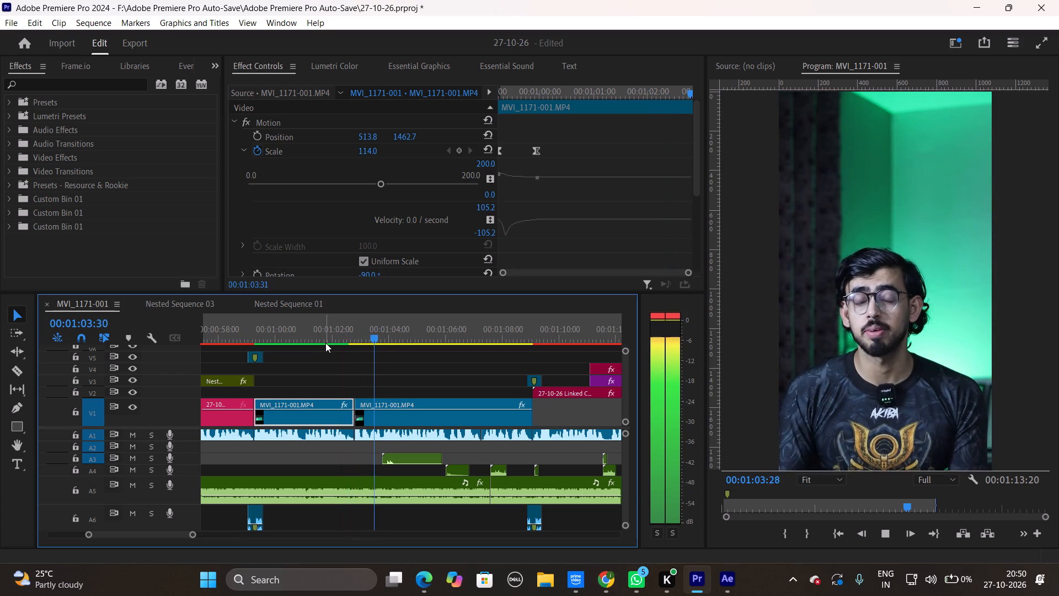
key(space)
drag(385, 338, 294, 352)
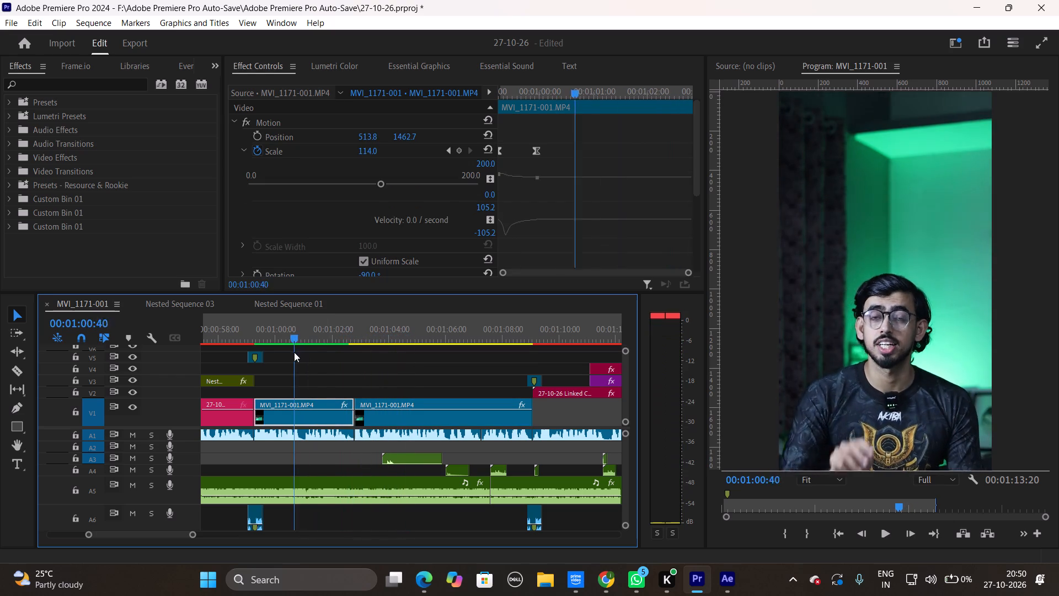
drag(294, 352, 255, 358)
key(space)
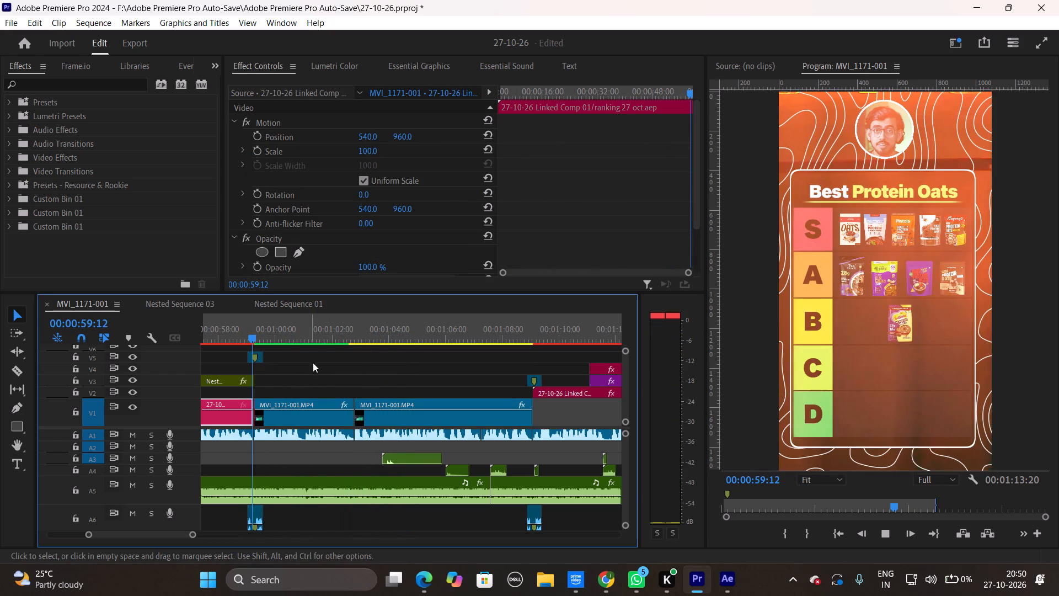
key(space)
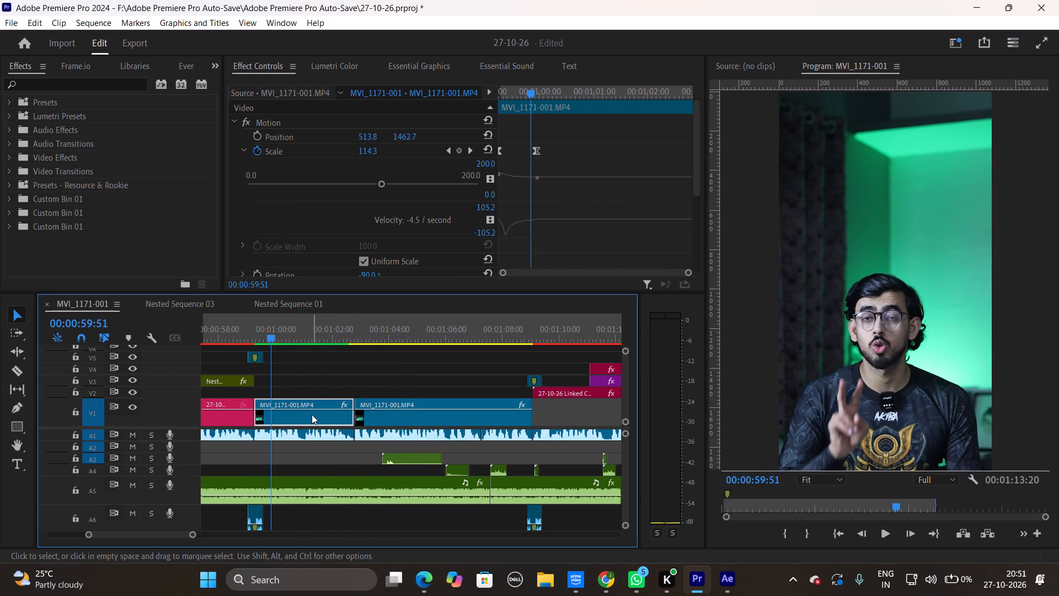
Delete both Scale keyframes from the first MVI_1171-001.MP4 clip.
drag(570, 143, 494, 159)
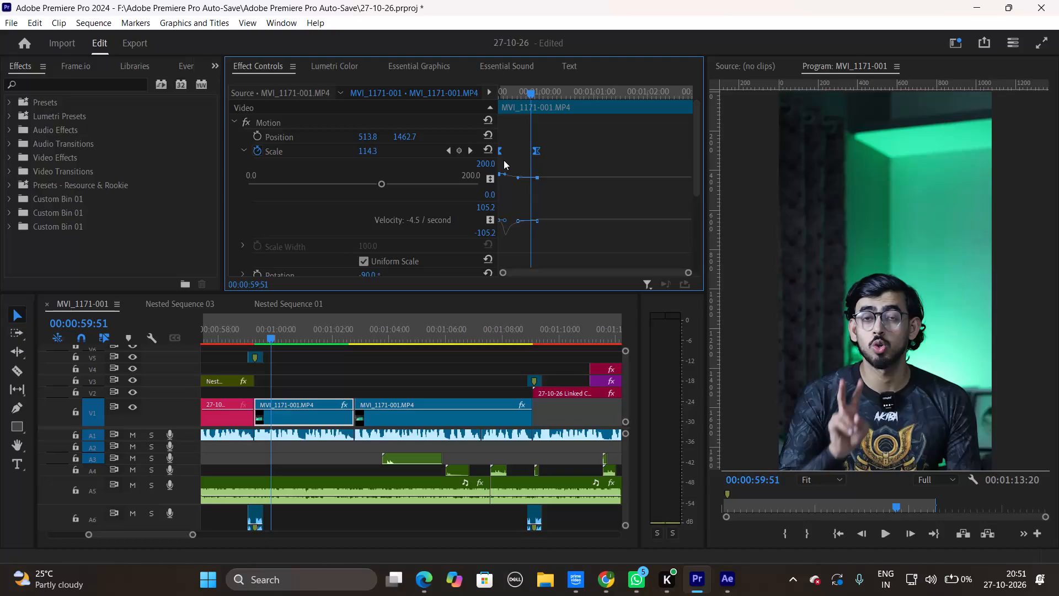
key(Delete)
Scrub and play across the cut into the second MVI_1171-001.MP4 clip, up to about 00:01:05, to compare the framing.
drag(272, 334, 330, 343)
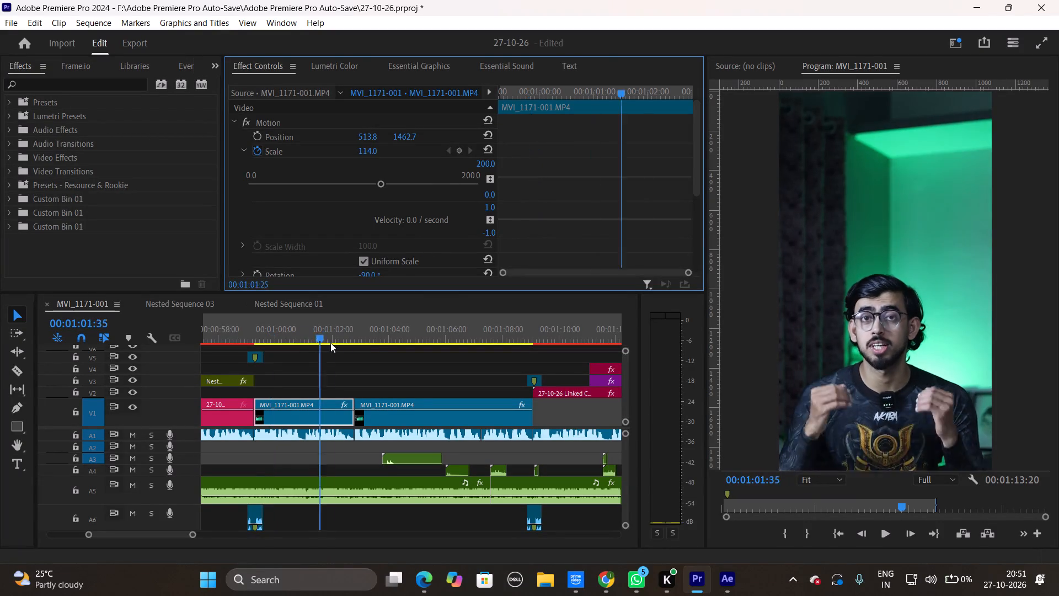
drag(330, 343, 349, 344)
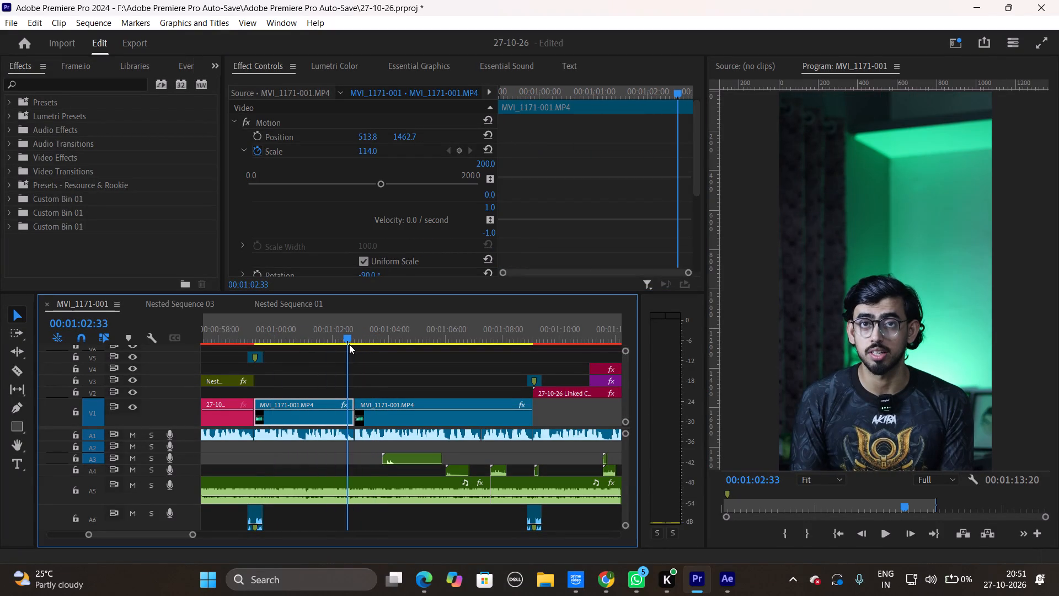
drag(349, 344, 340, 346)
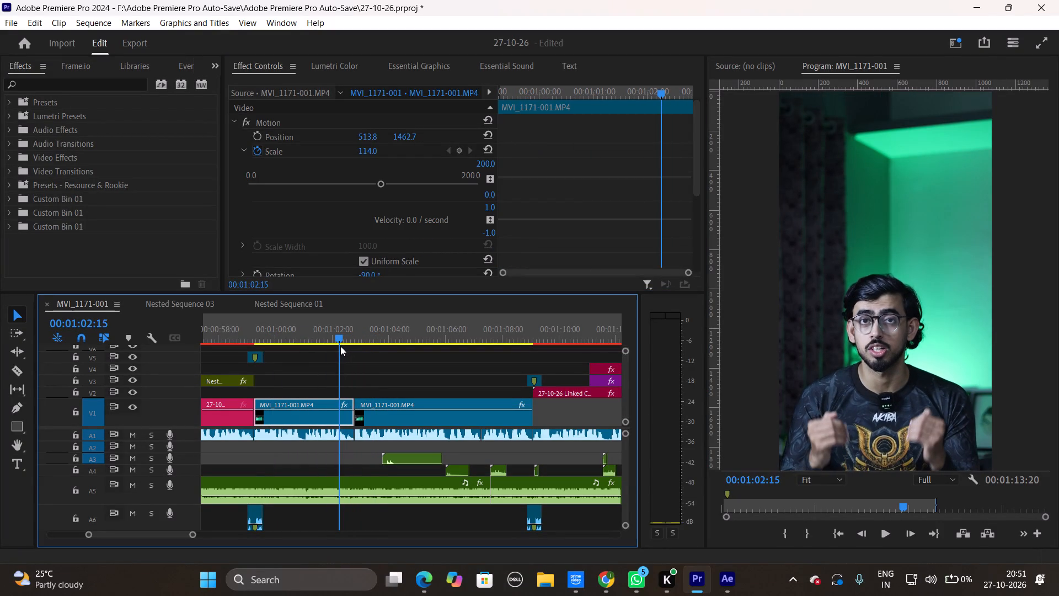
drag(340, 346, 379, 348)
key(space)
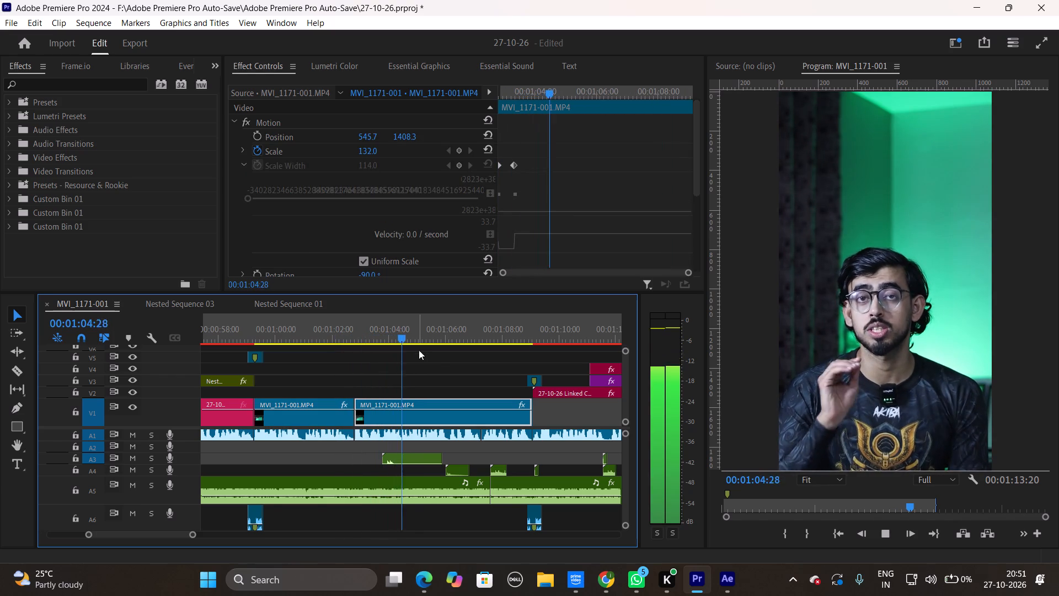
key(space)
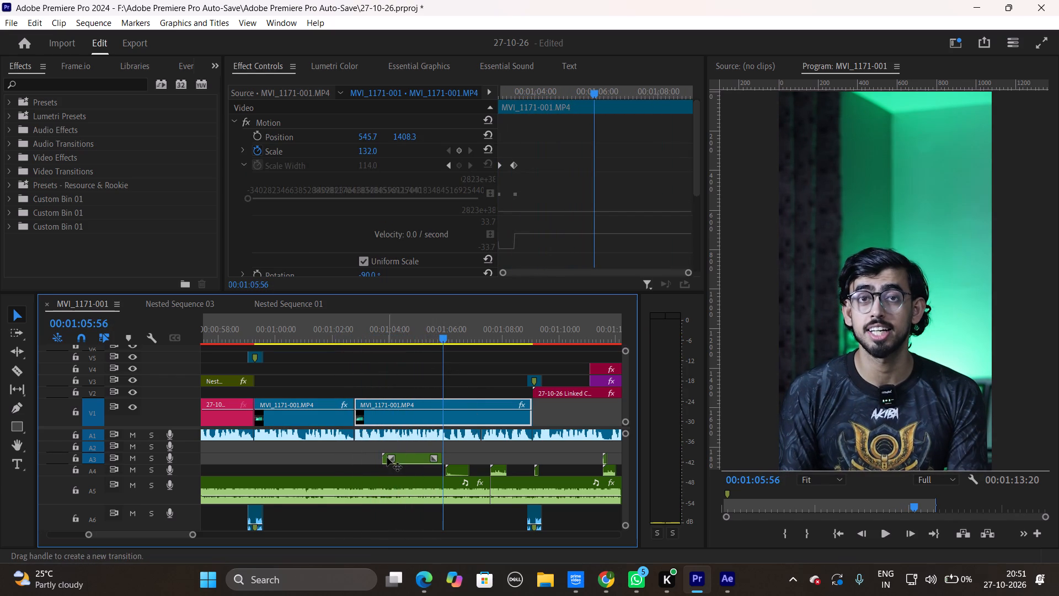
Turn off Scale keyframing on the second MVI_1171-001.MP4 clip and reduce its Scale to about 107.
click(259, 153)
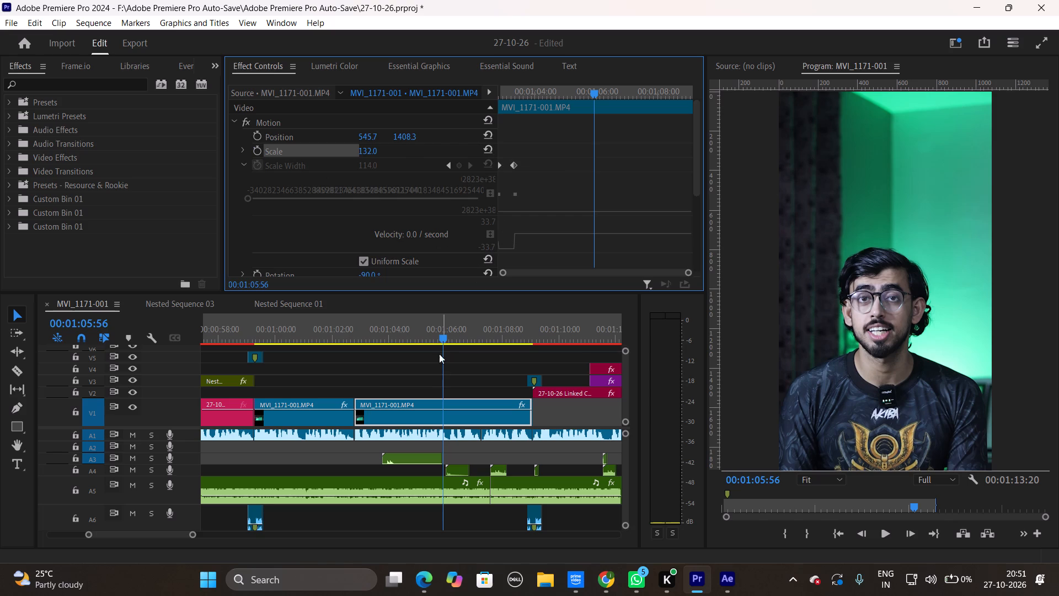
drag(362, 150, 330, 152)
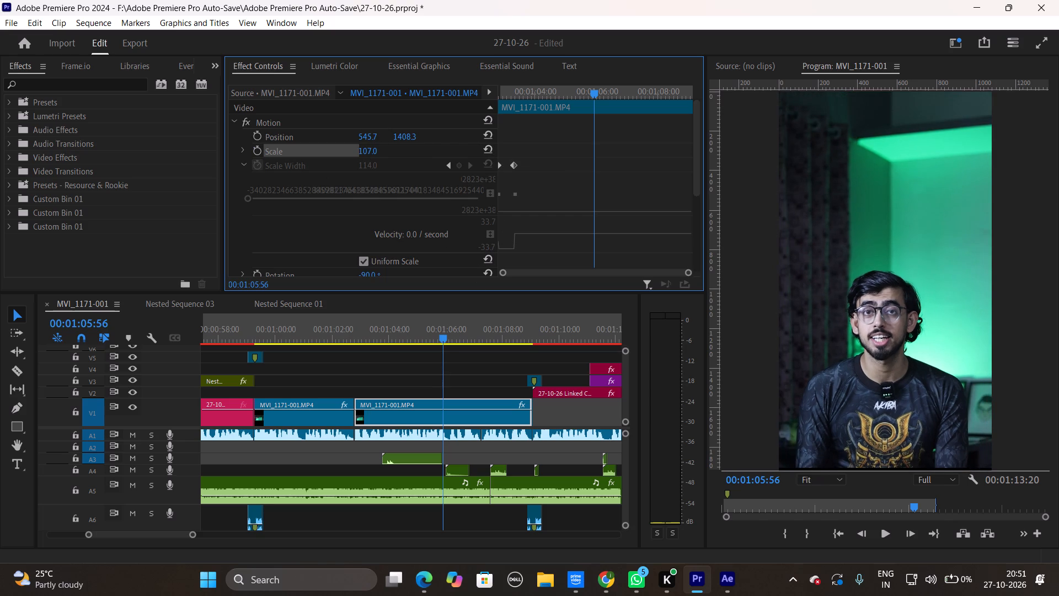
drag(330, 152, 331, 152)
Play back the cut from about 00:01:02 to 00:01:07 to check the second clip's new scale.
drag(425, 327, 339, 347)
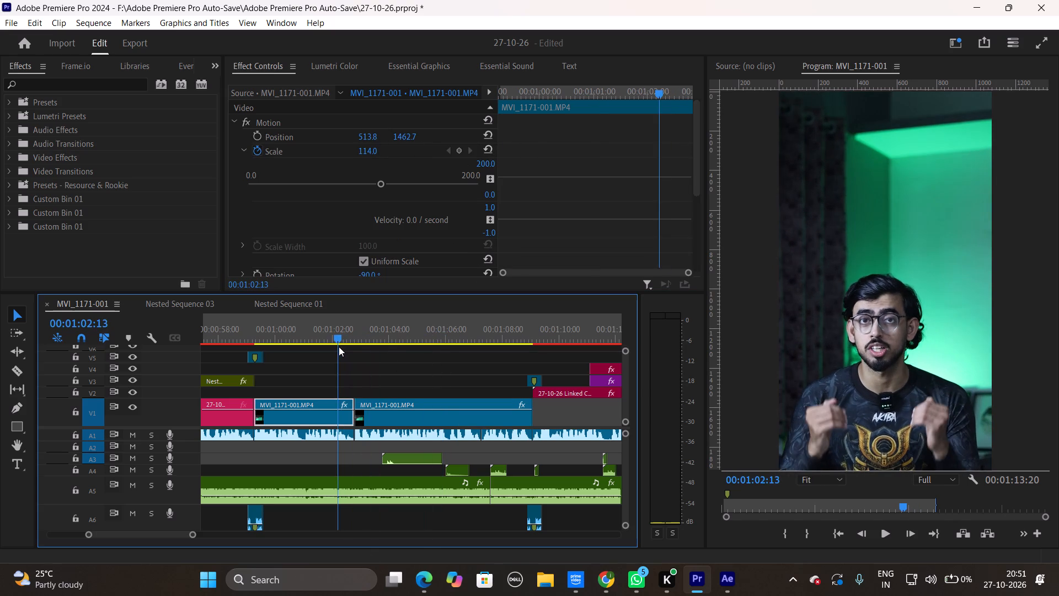
drag(339, 347, 338, 347)
key(space)
key(space)
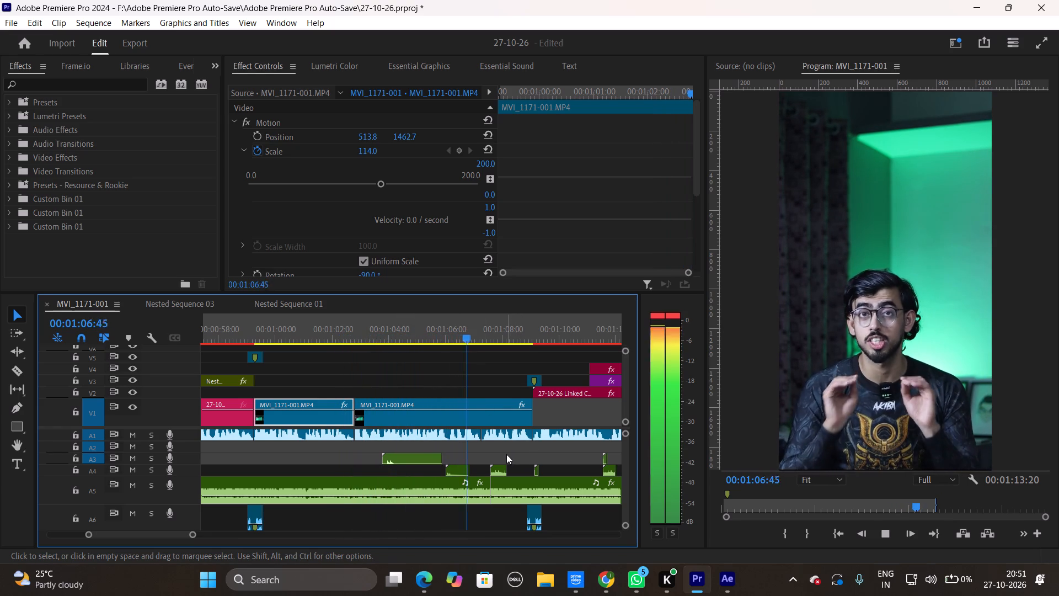
key(space)
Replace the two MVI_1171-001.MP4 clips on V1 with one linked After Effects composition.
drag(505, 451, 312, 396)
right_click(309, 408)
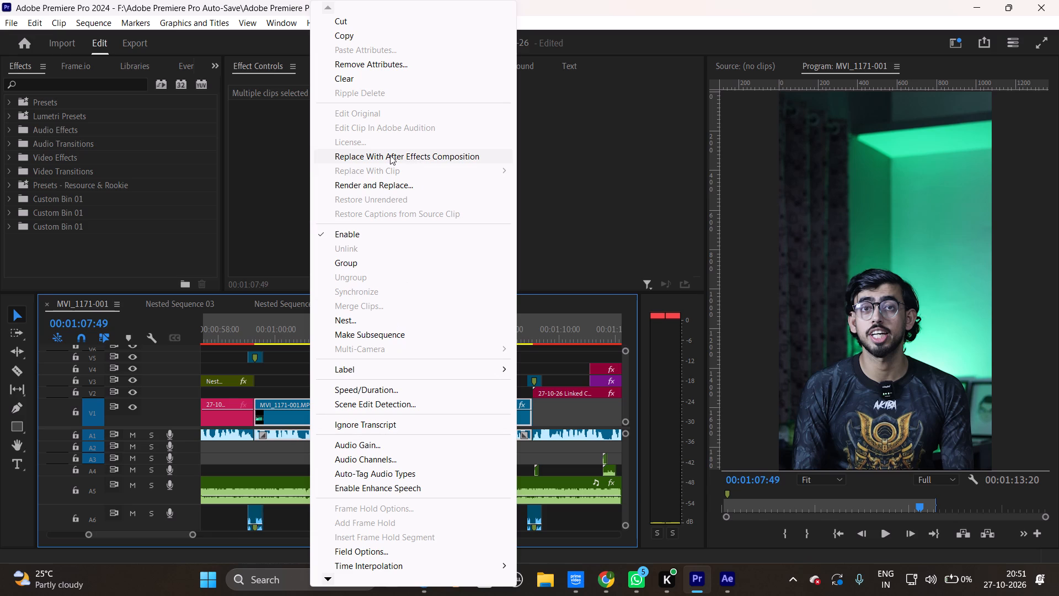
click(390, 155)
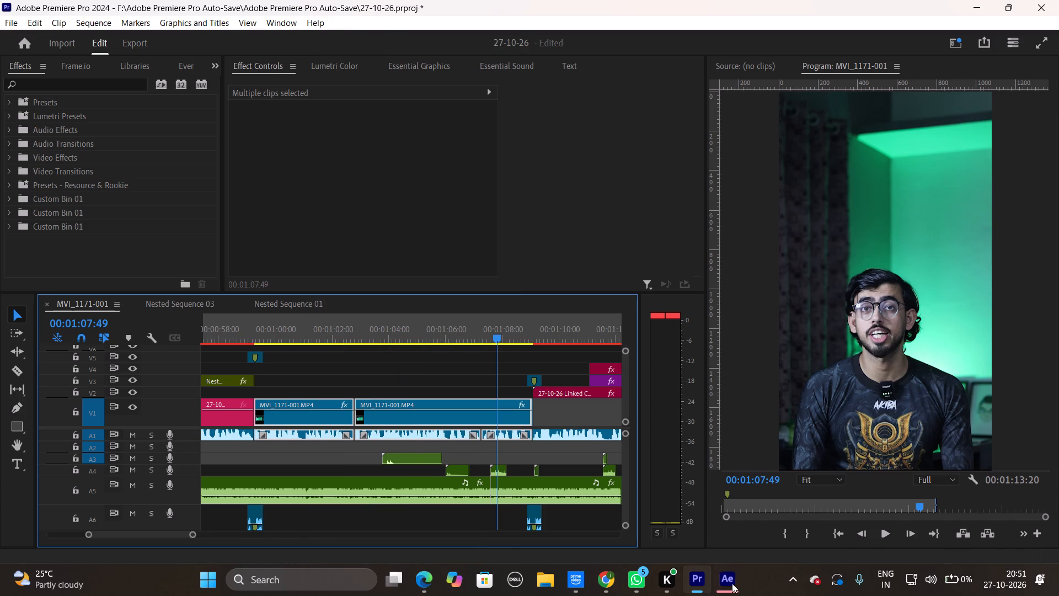
Switch to After Effects and preview the opening of the 27-10-26 Linked Comp 08 composition.
click(733, 584)
click(598, 527)
key(space)
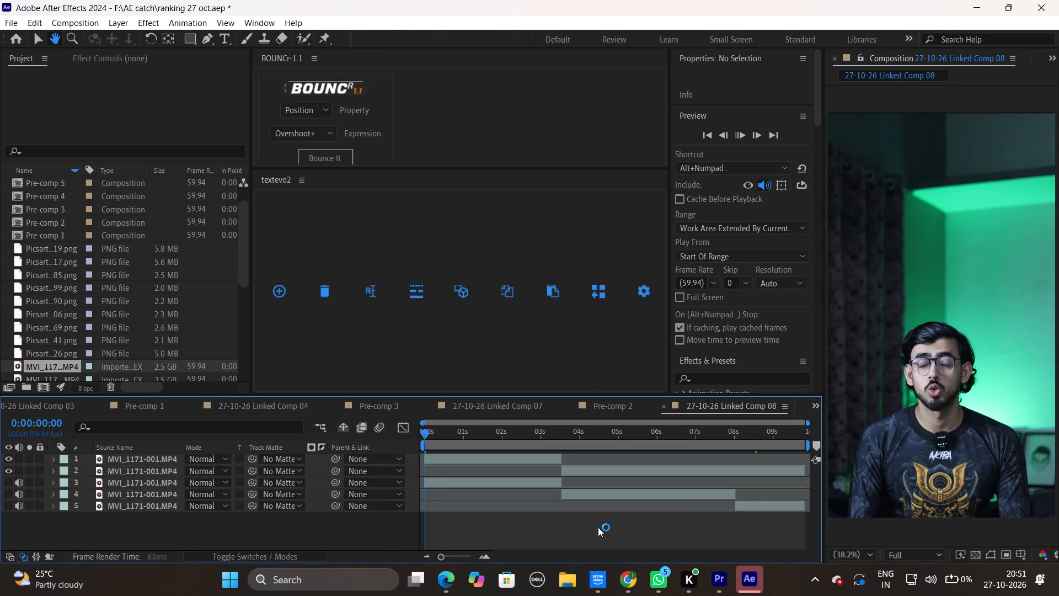
key(space)
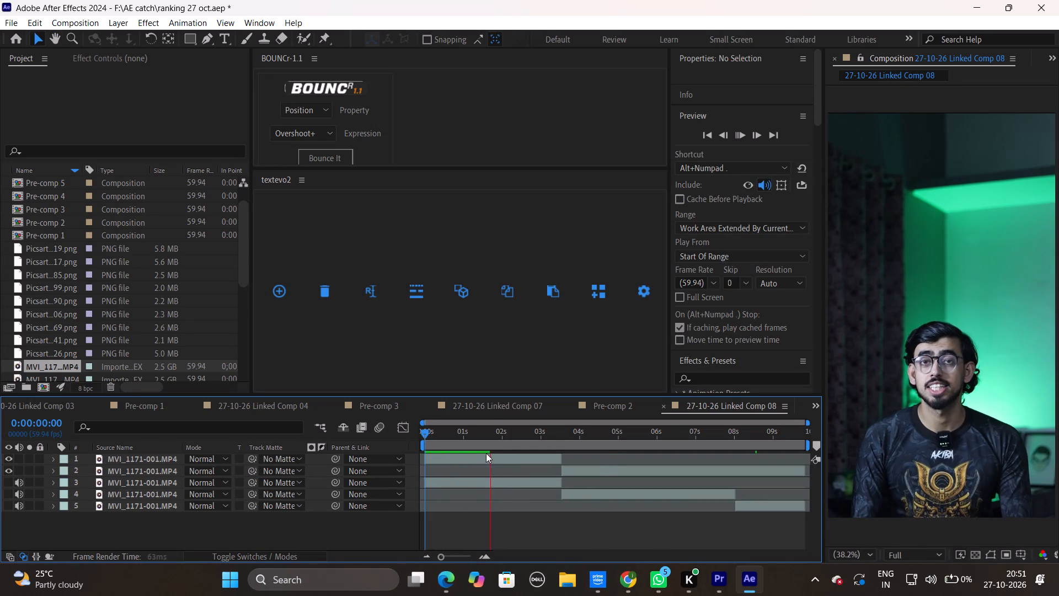
drag(494, 434, 451, 448)
click(461, 459)
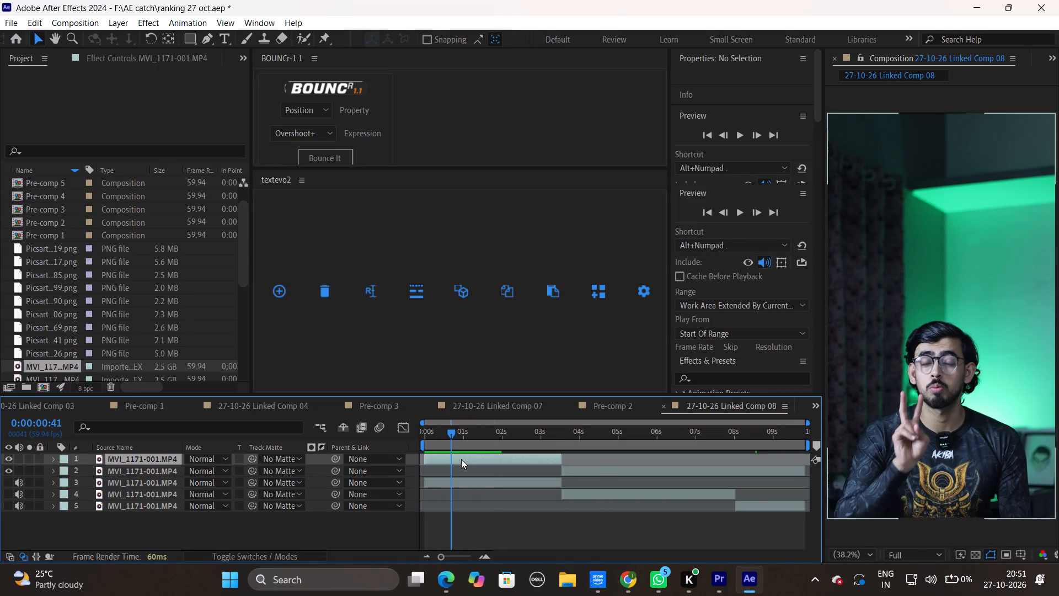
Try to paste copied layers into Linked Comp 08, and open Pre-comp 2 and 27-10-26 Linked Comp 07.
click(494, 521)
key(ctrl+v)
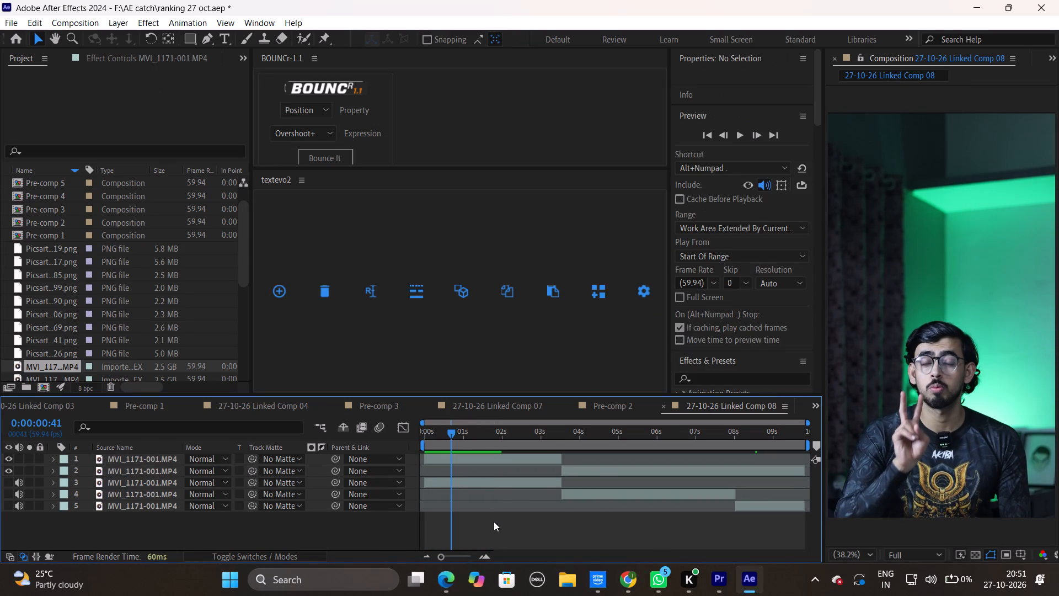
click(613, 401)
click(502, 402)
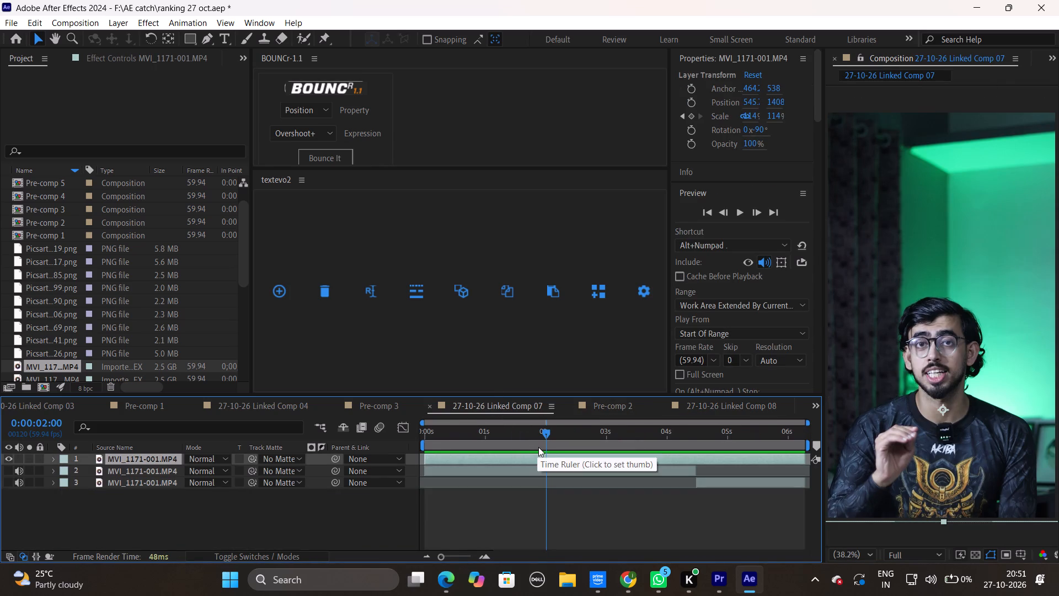
Switch to Premiere Pro and undo the recent edits back to the 27-10-26 Linked Comp 07 clip on V1.
click(724, 583)
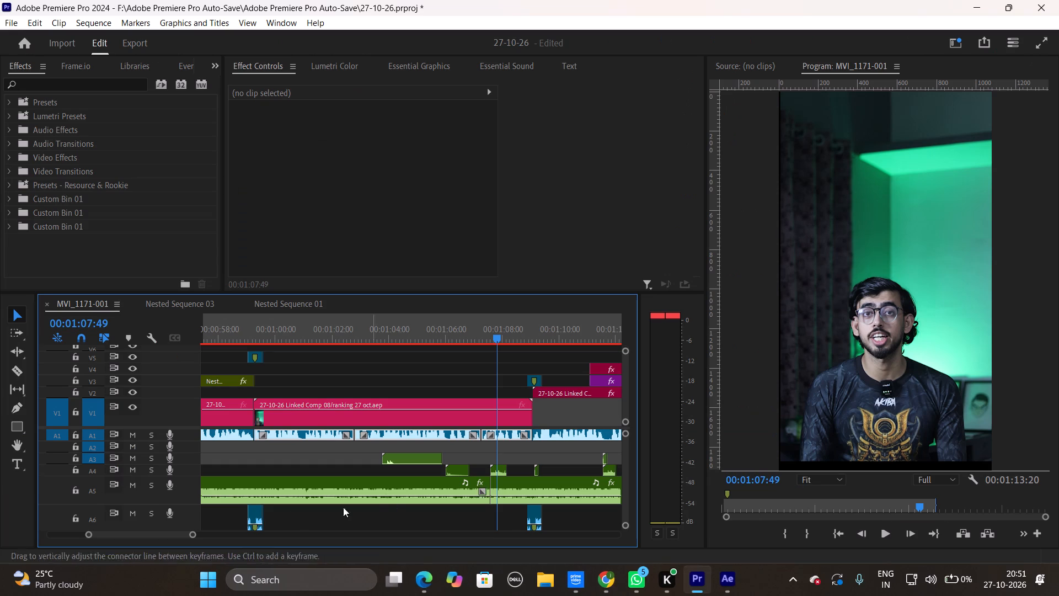
drag(194, 534, 242, 534)
key(ctrl+z)
key(ctrl+z)
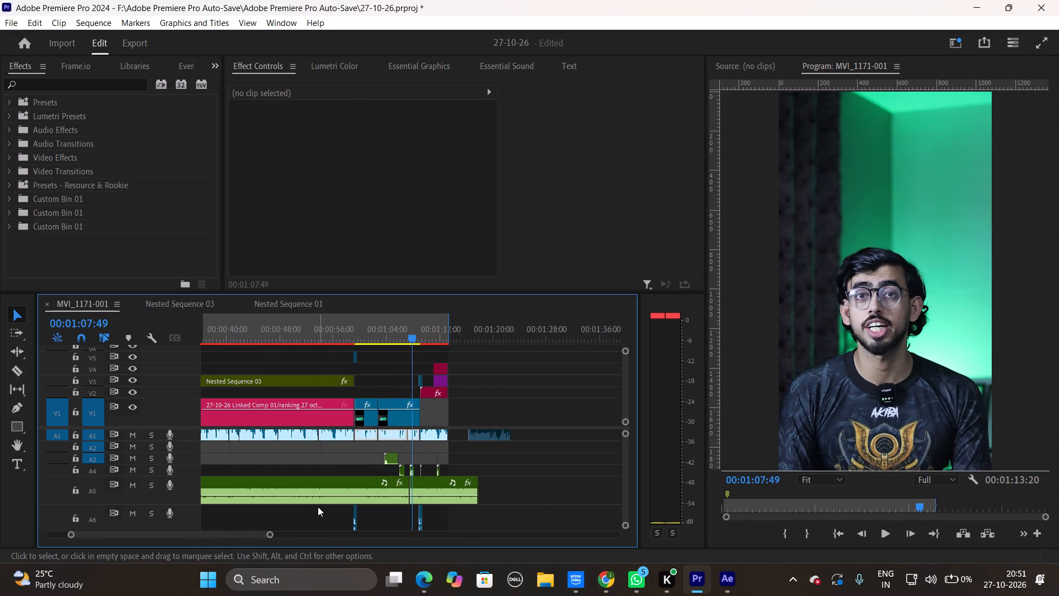
key(ctrl+z)
key(ctrl+z)
key(ctrl+z)
key(ctrl+z)
key(ctrl+z)
key(ctrl+z)
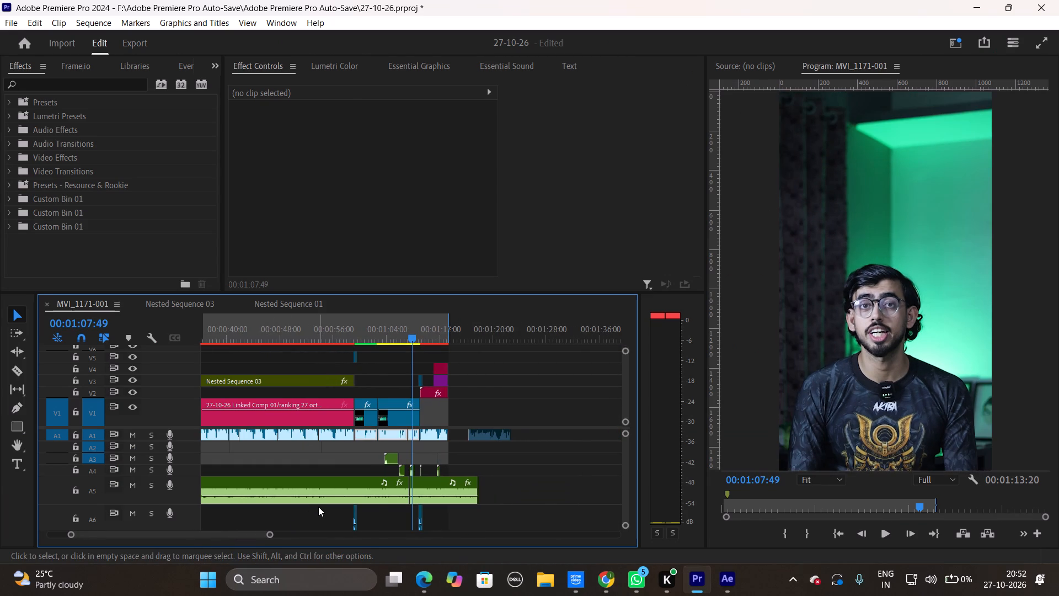
key(ctrl+z)
key(ctrl+z)
key(ctrl+z)
key(ctrl+z)
key(ctrl+z)
key(ctrl+z)
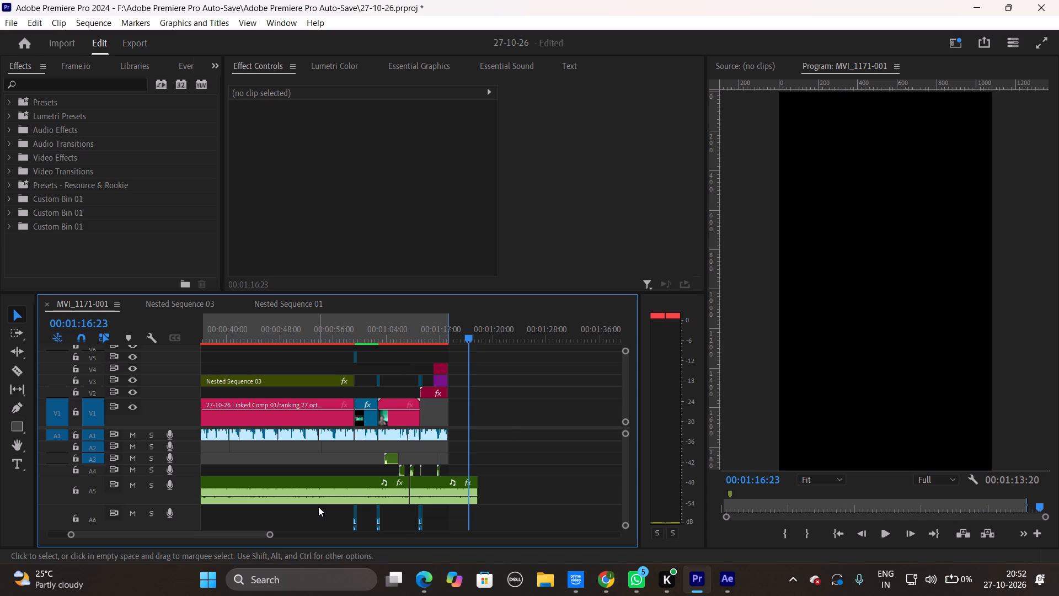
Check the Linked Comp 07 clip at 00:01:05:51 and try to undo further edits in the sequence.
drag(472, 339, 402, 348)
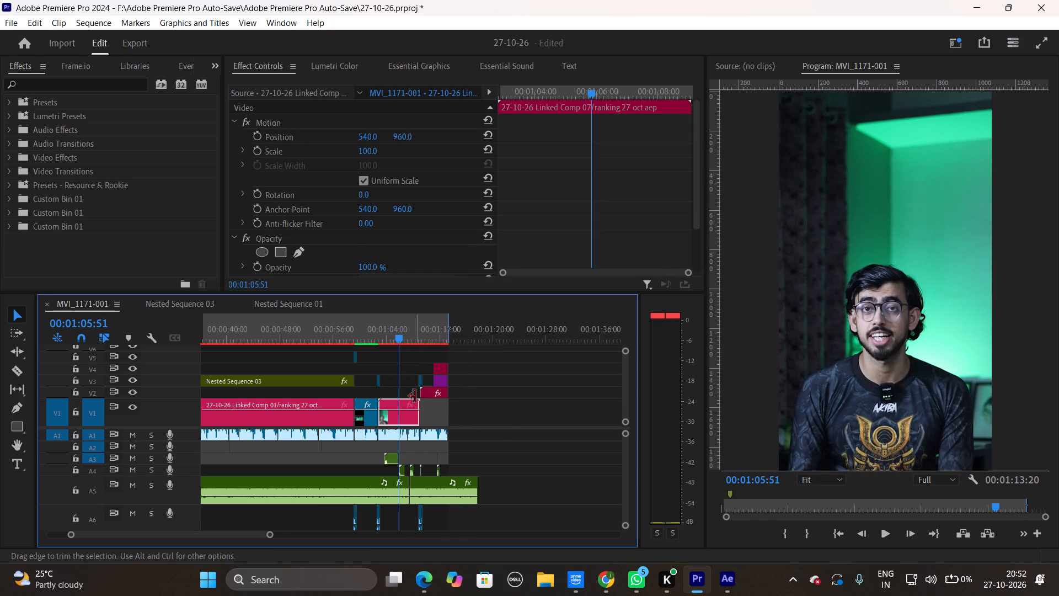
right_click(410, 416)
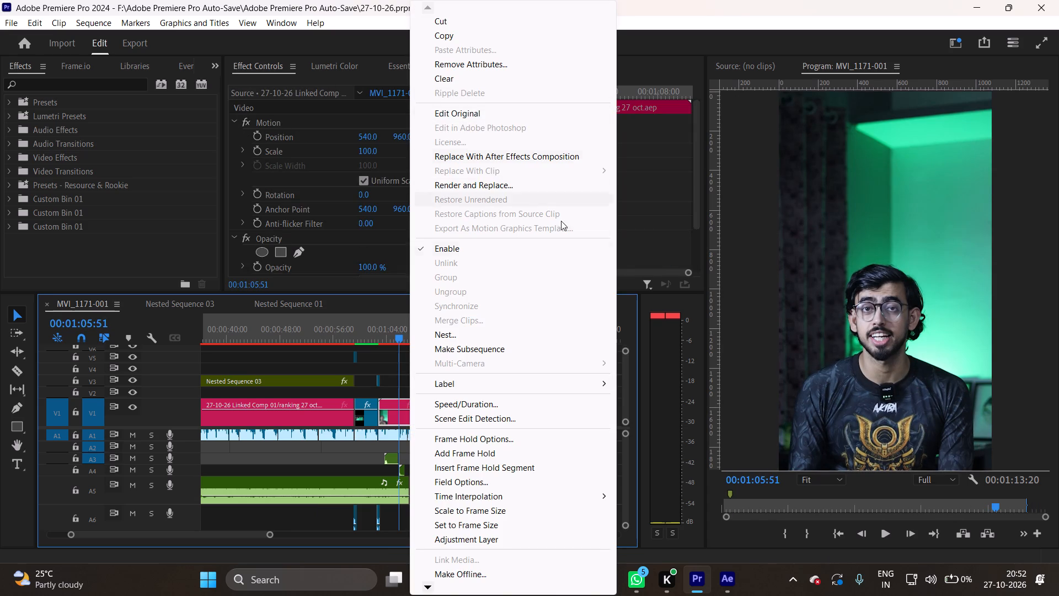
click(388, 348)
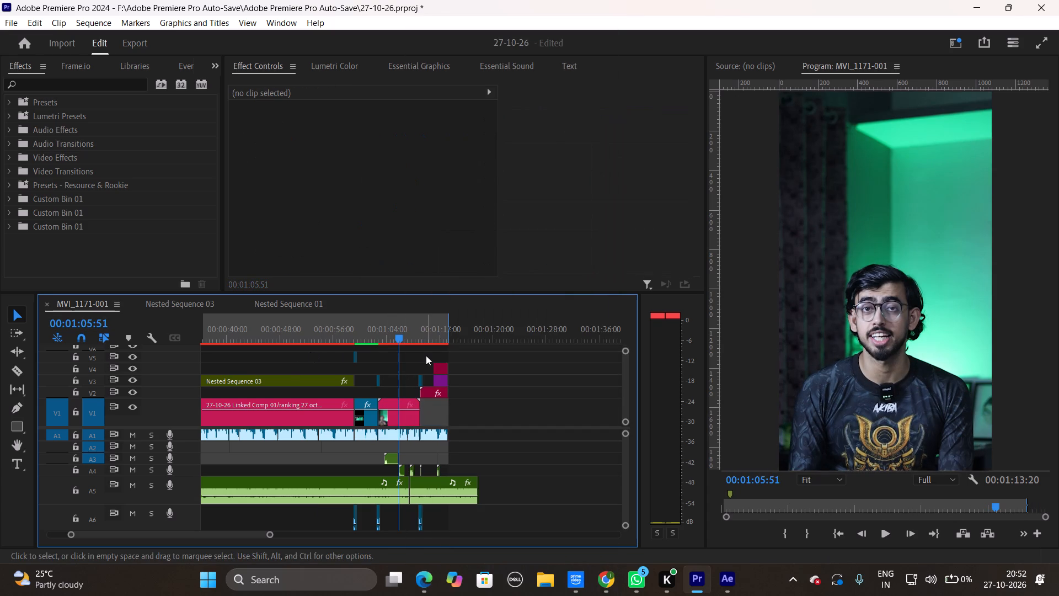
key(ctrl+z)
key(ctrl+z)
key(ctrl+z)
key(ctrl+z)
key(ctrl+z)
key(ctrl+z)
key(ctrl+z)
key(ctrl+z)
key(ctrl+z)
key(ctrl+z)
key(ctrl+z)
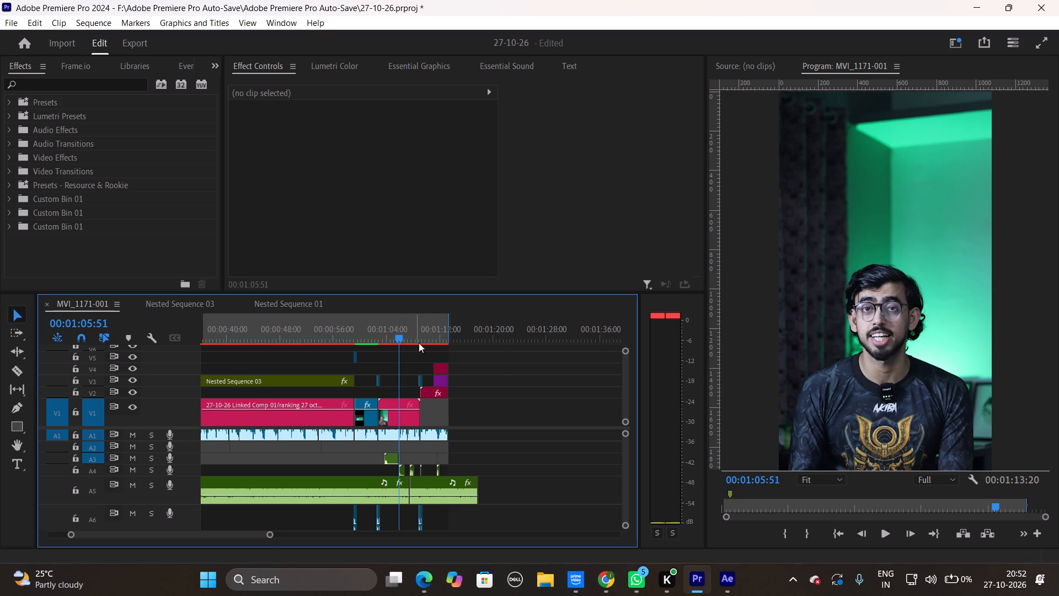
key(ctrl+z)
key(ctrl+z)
In After Effects, undo the removal of the PROTEIN QUALITY text layers and Pre-comp 4 from 27-10-26 Linked Comp 07.
ctrl+click(731, 577)
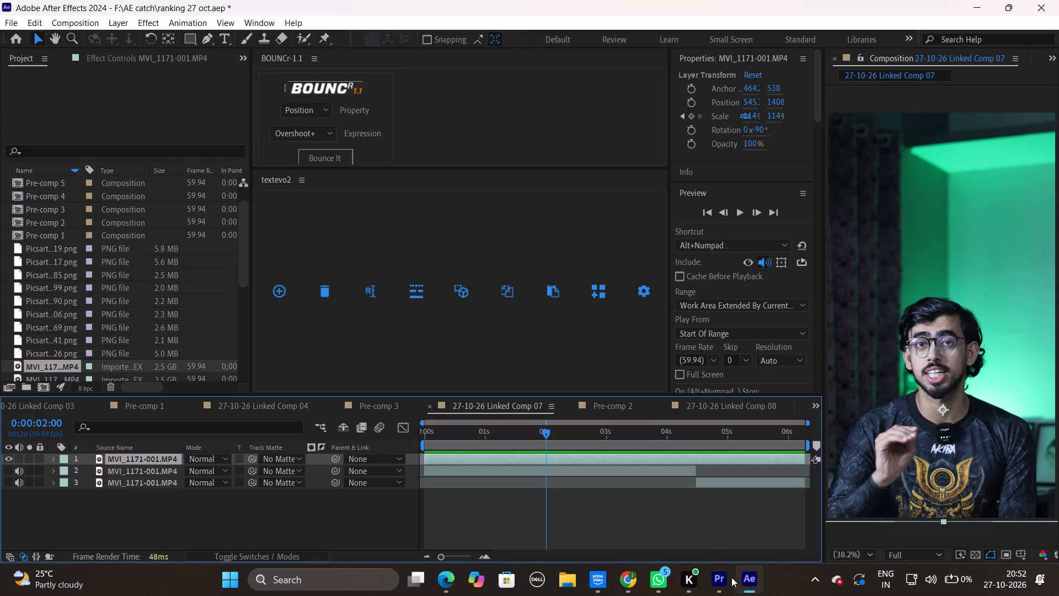
key(ctrl+z)
key(ctrl+z)
key(ctrl+z)
key(ctrl+z)
key(ctrl+z)
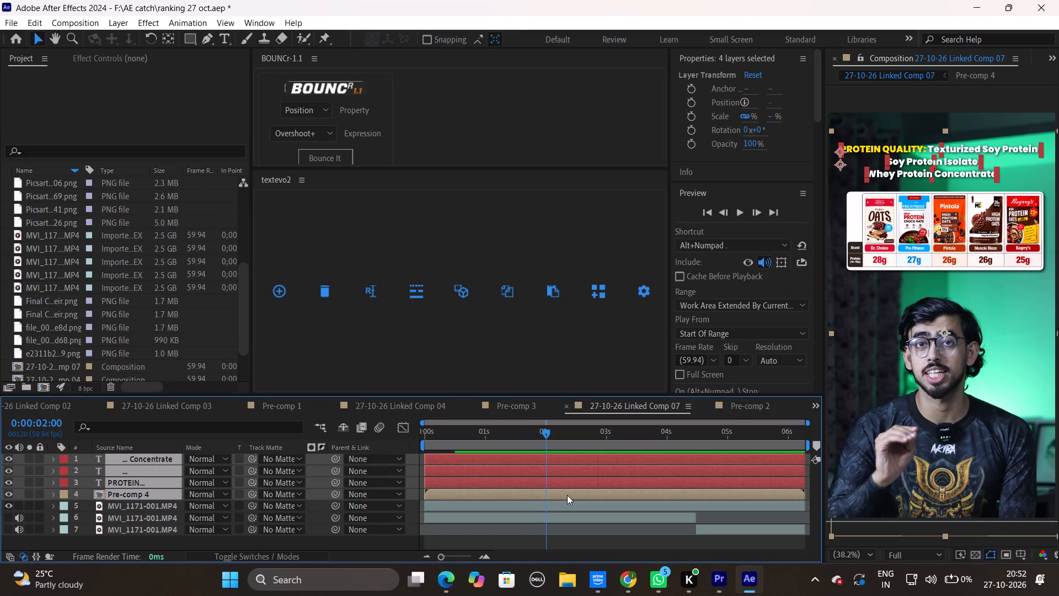
click(478, 540)
Switch to Premiere Pro and move the Linked Comp 07 clip along V1 past the sequence's end, to about 00:01:29.
click(716, 581)
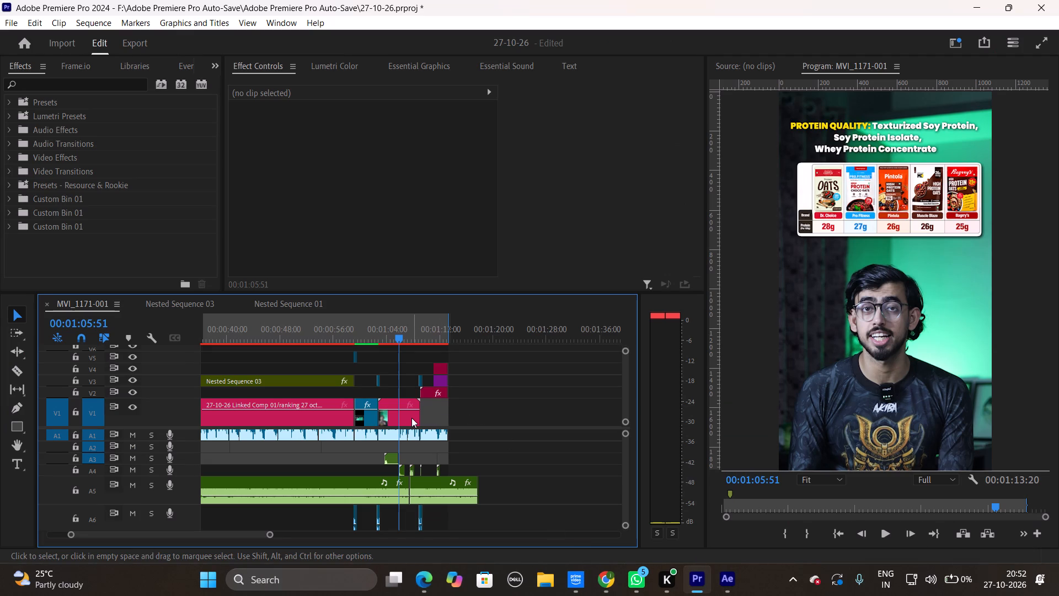
drag(407, 418, 582, 417)
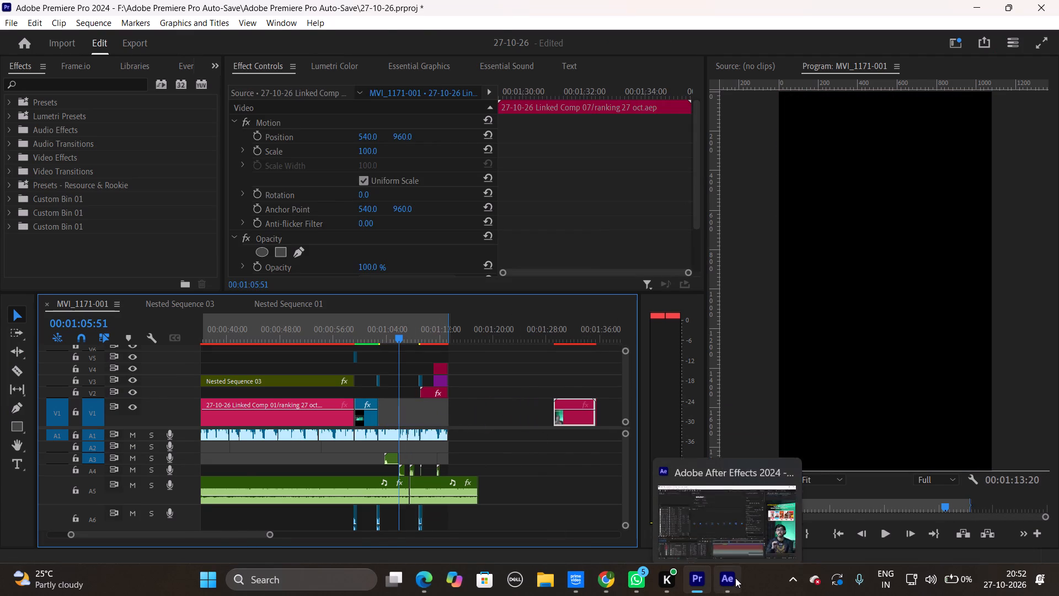
Copy the MVI_1171-001.MP4 video layer from Linked Comp 07 in After Effects and paste it into the Premiere Pro sequence at 00:02:00:55.
click(735, 578)
click(591, 505)
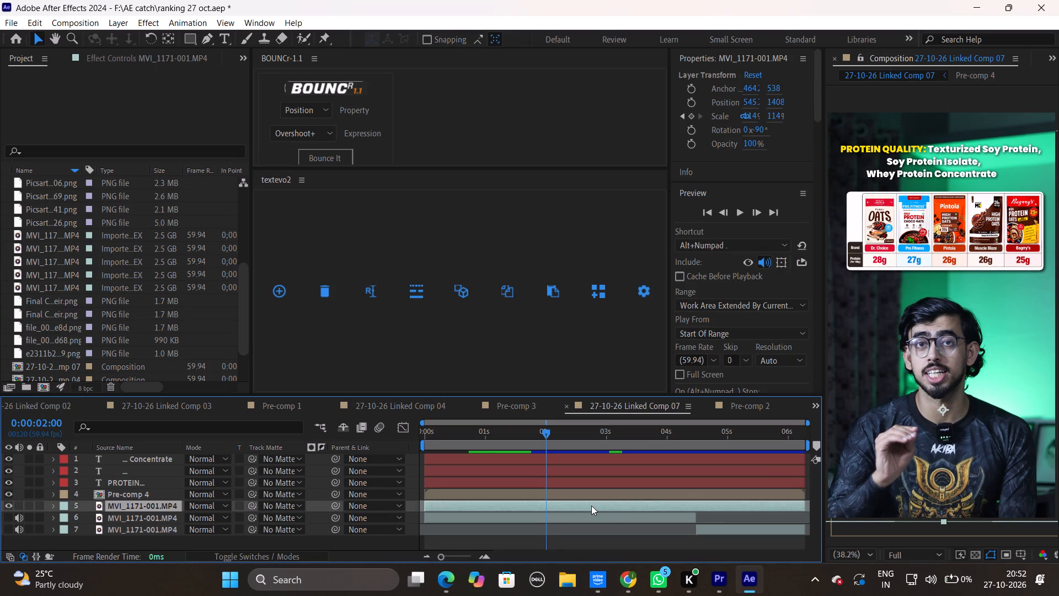
key(ctrl+c)
click(717, 576)
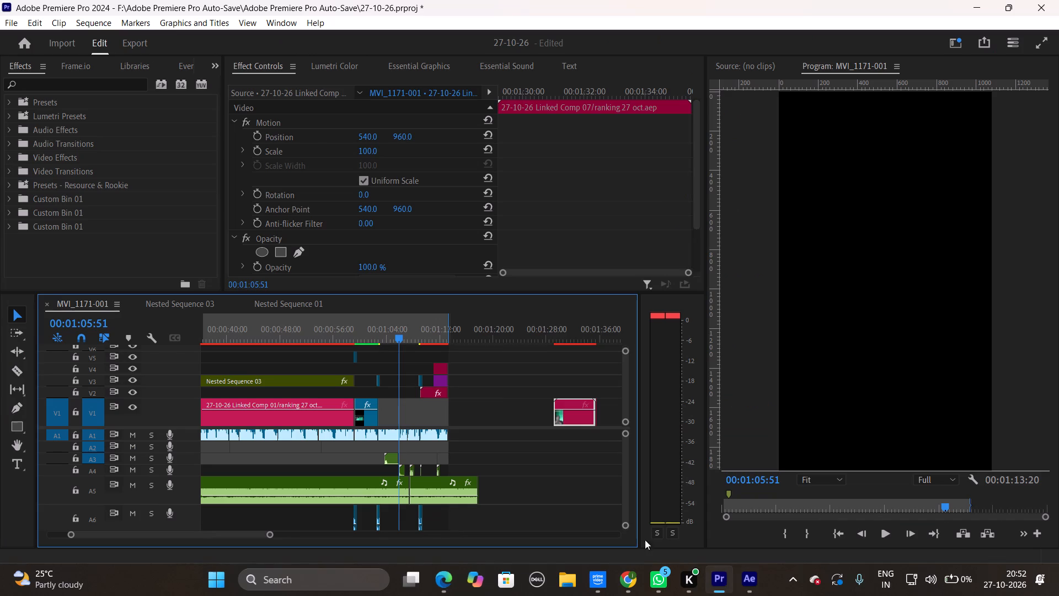
drag(269, 533, 339, 529)
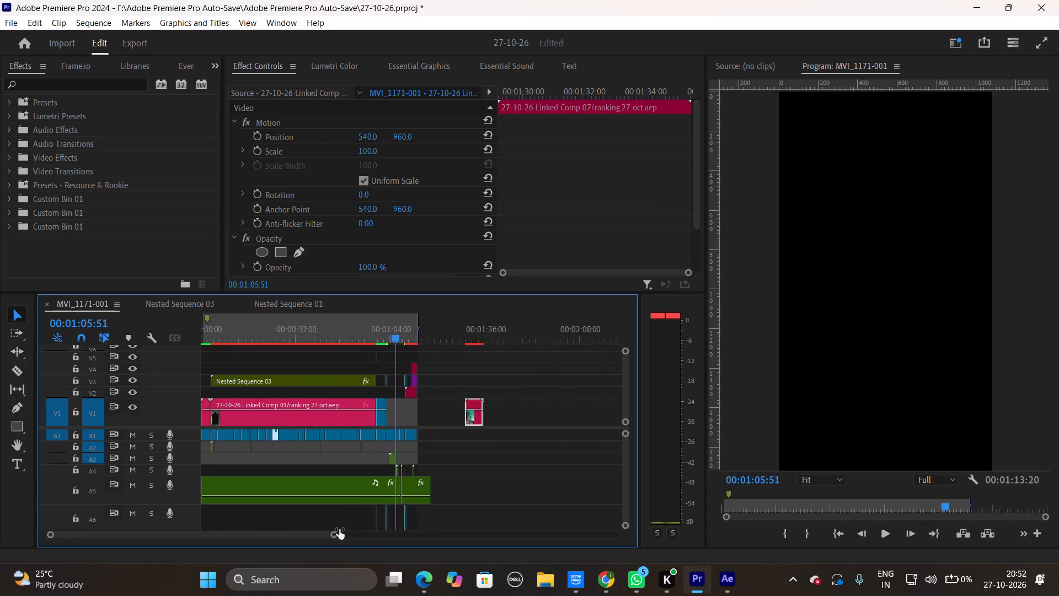
drag(339, 529, 361, 525)
drag(341, 336, 458, 346)
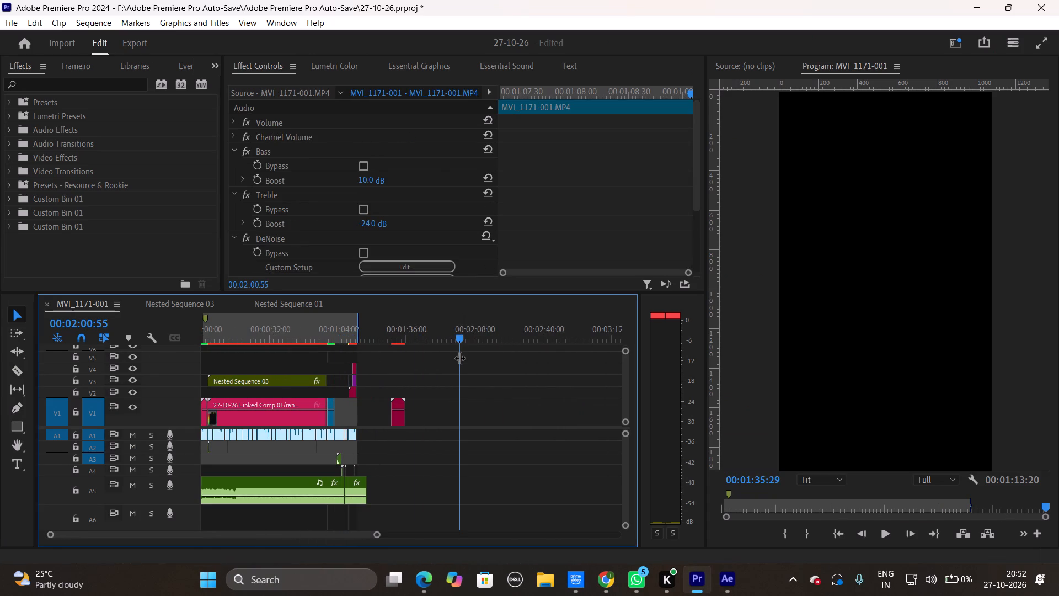
key(ctrl+v)
right_click(466, 421)
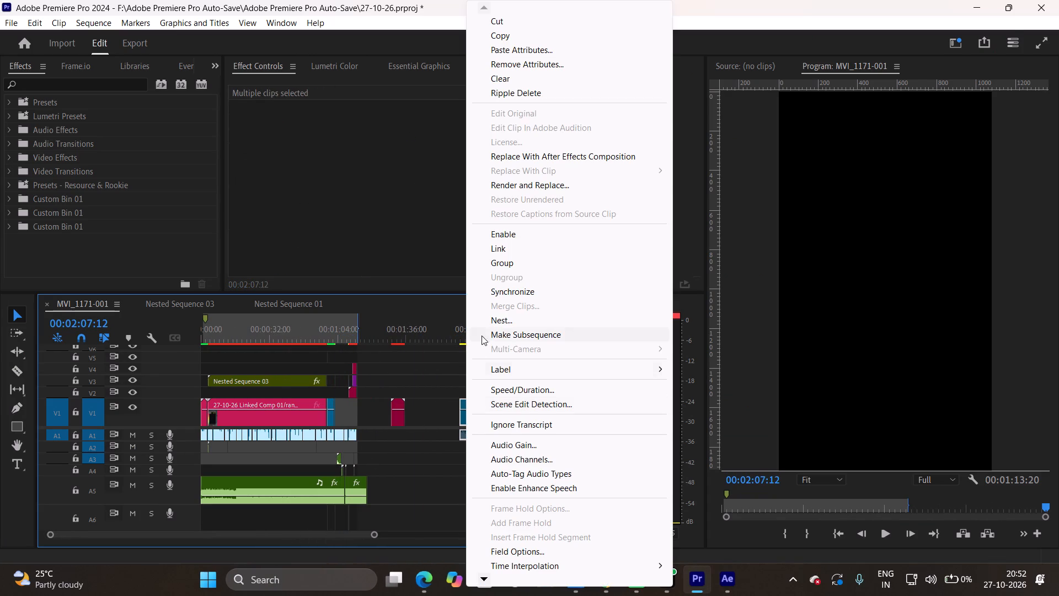
click(435, 393)
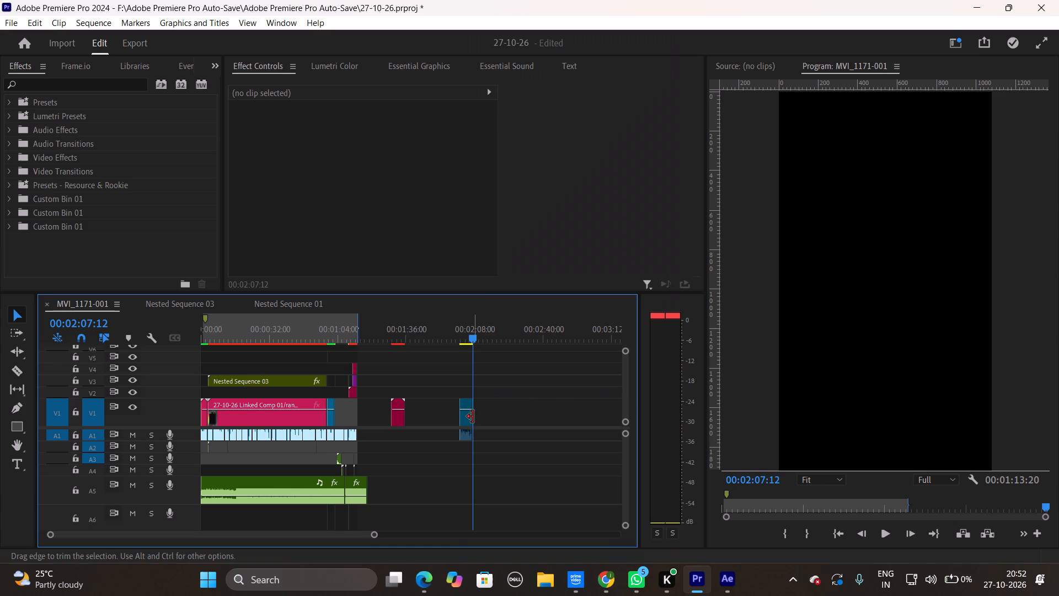
Move the pasted MVI_1171-001.MP4 video clip into the V1 gap, starting at about 00:01:02:49 against the preceding clip.
drag(466, 419, 347, 412)
drag(459, 334, 341, 348)
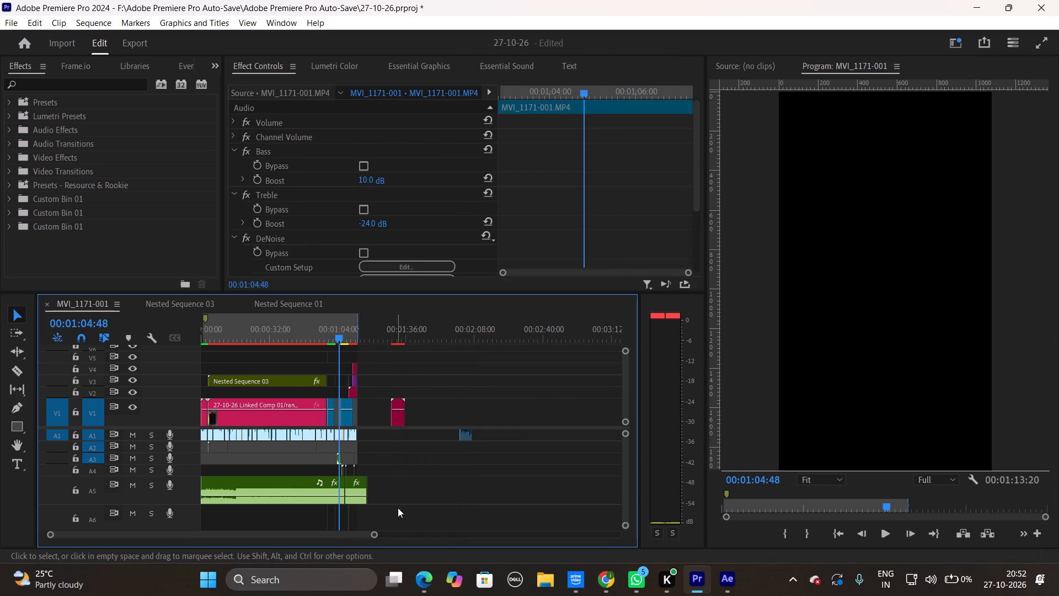
drag(375, 535, 276, 549)
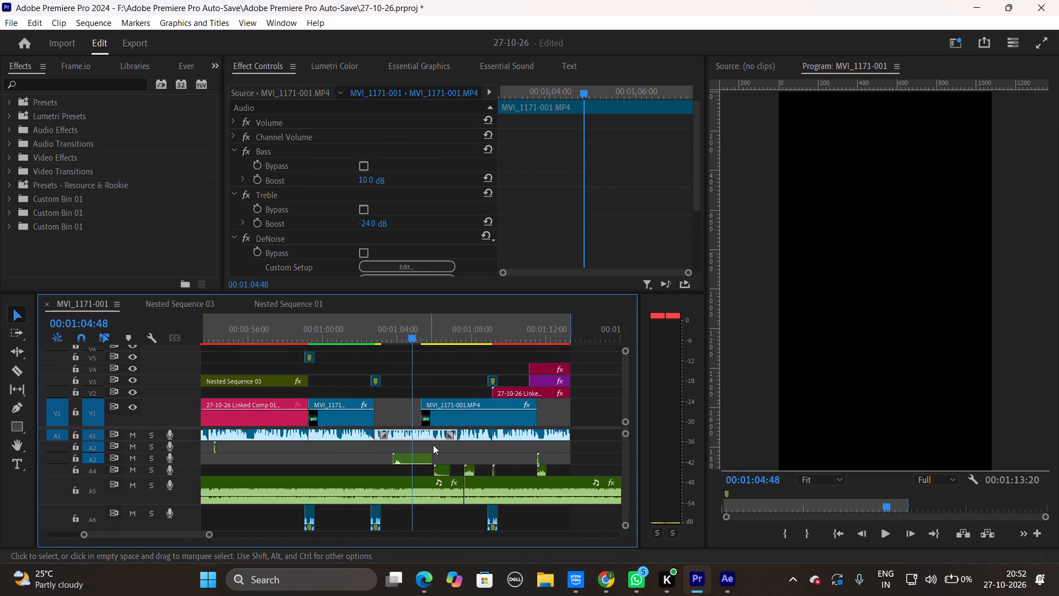
drag(457, 419, 411, 423)
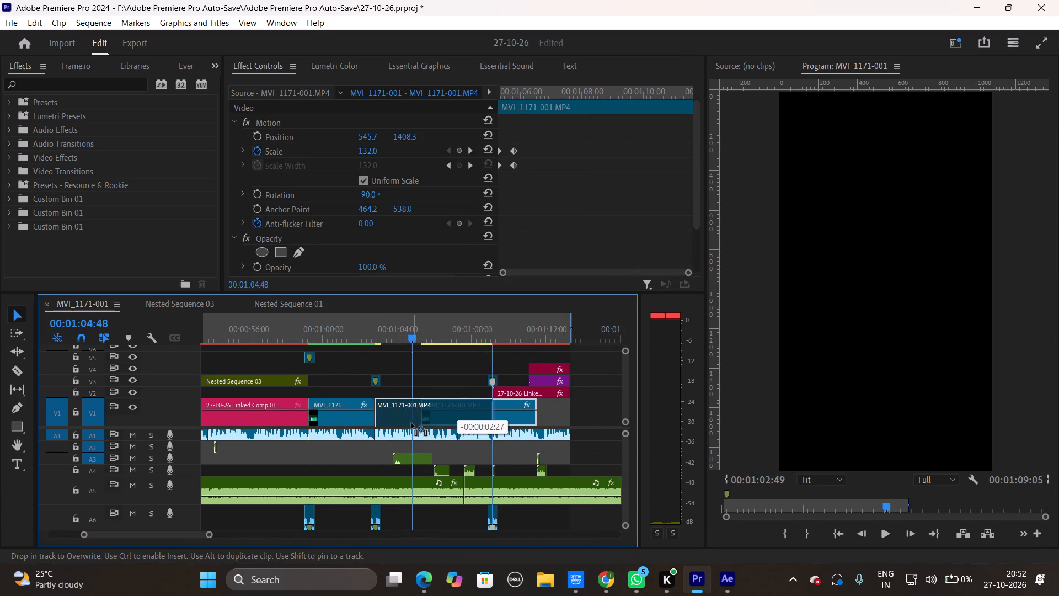
drag(411, 423, 411, 423)
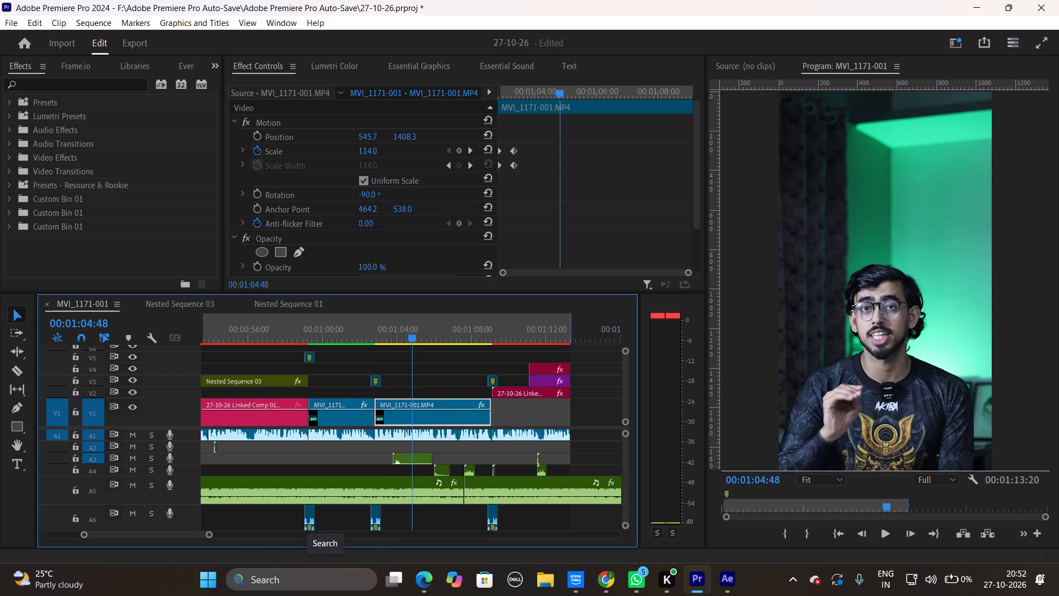
Remove the Scale keyframes from the moved MVI_1171-001.MP4 clip and reduce its scale slightly.
drag(210, 535, 193, 536)
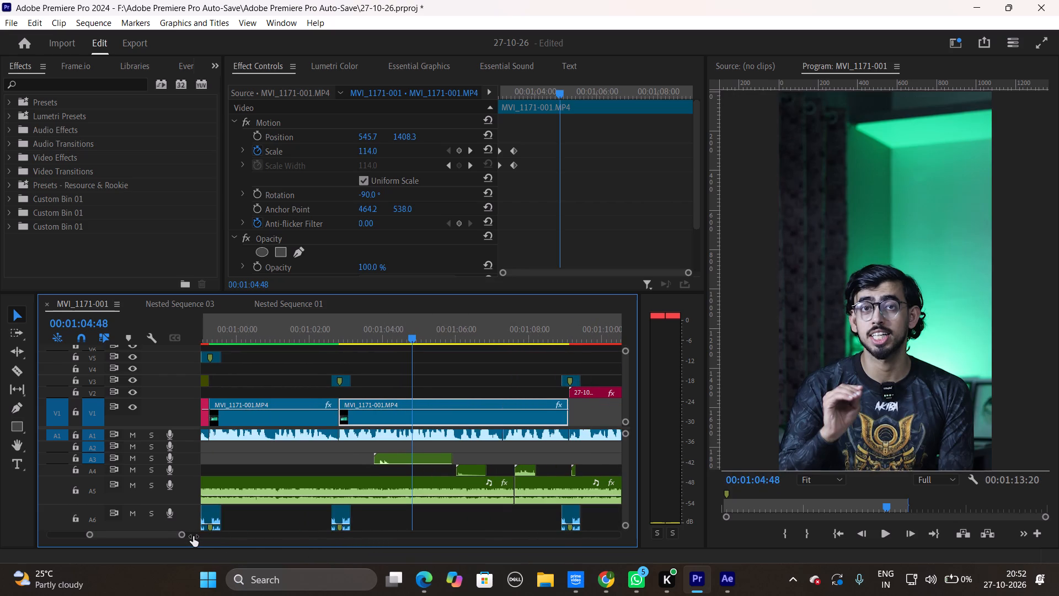
drag(193, 536, 182, 536)
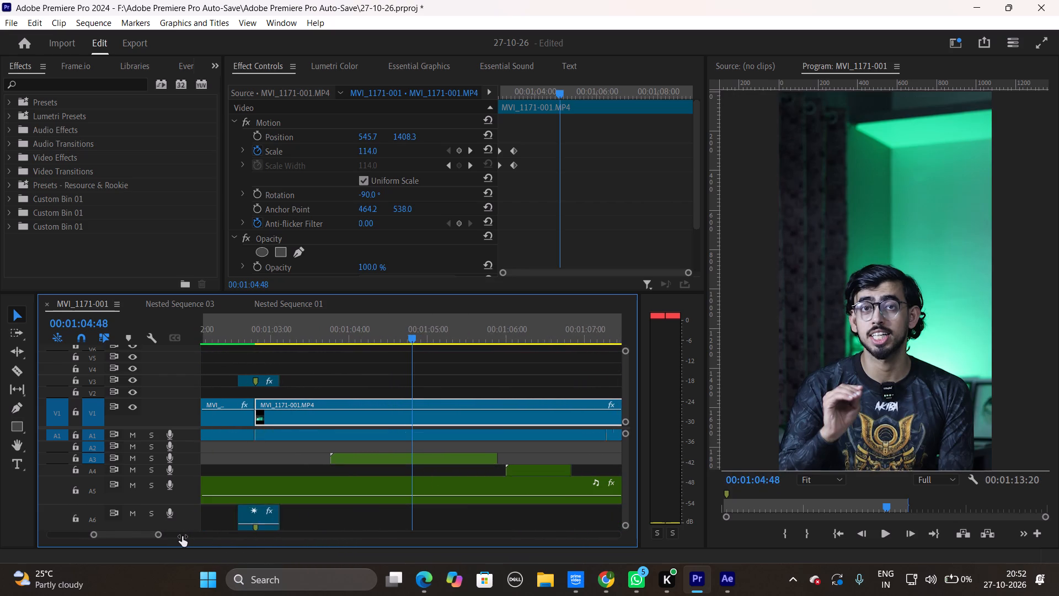
drag(182, 536, 205, 535)
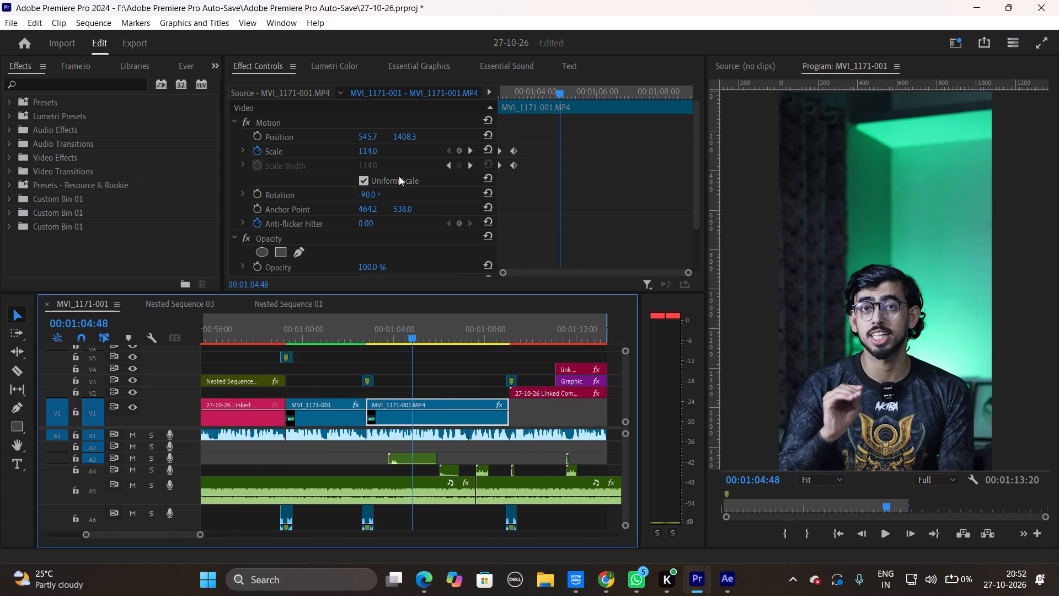
click(256, 153)
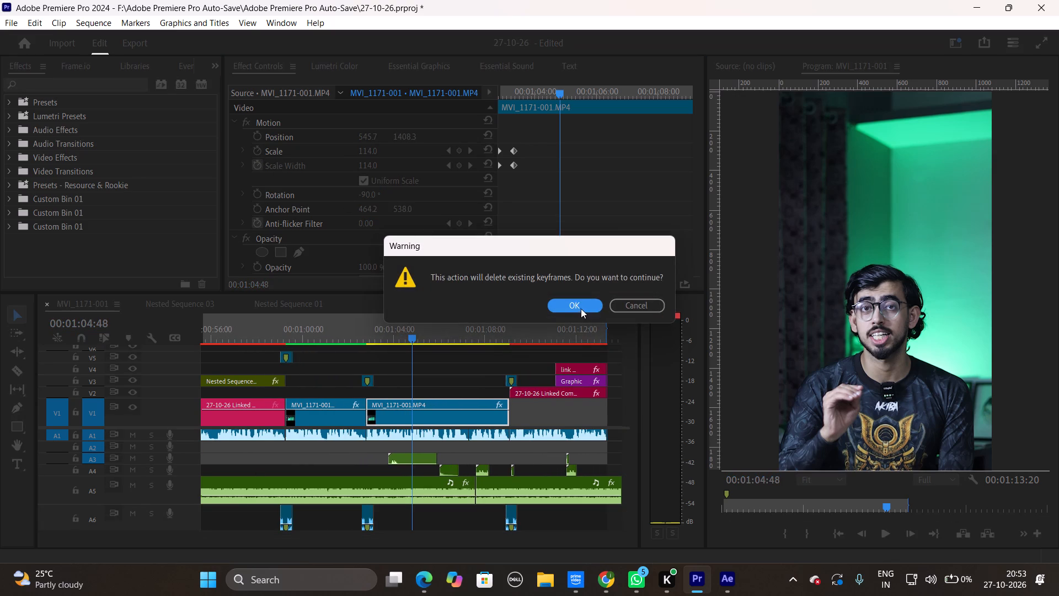
click(580, 307)
drag(371, 152, 362, 155)
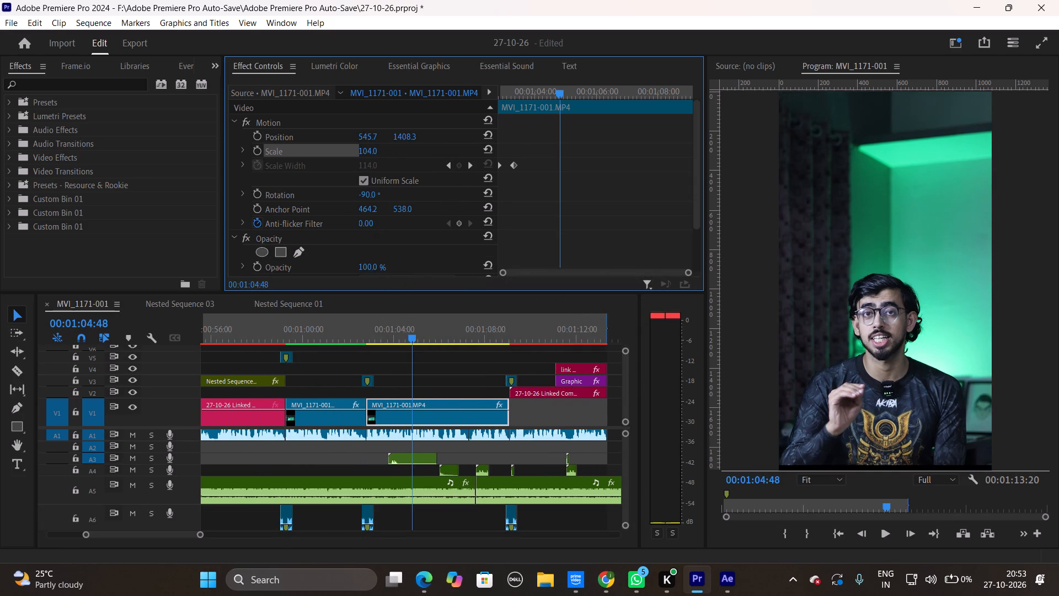
drag(362, 155, 366, 156)
Play across the cut between the two MVI_1171-001.MP4 clips and delete the film burn clip on V3 with its A6 audio.
drag(412, 330, 352, 338)
key(space)
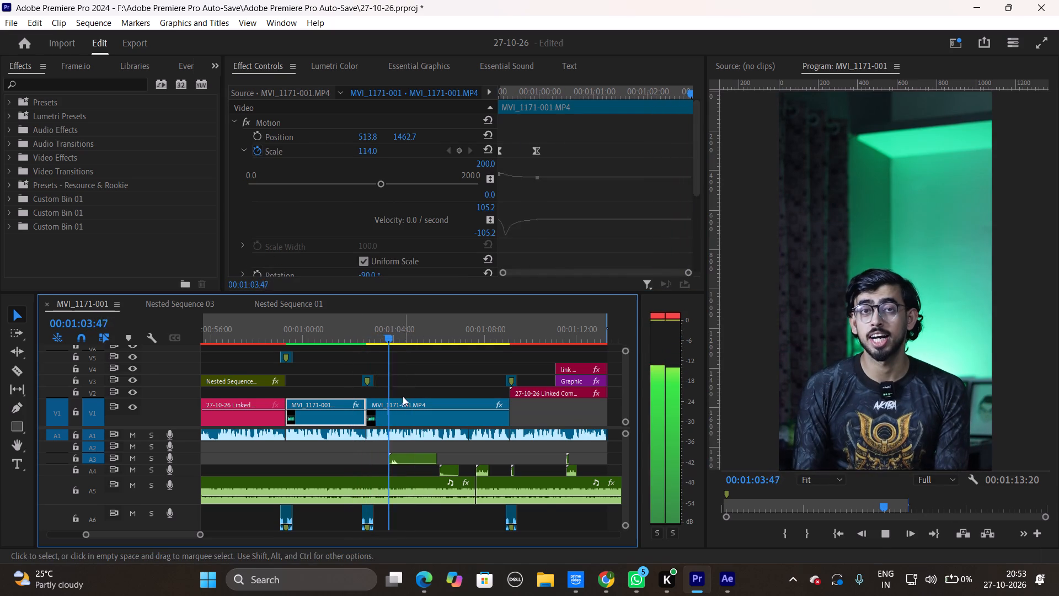
key(space)
click(366, 384)
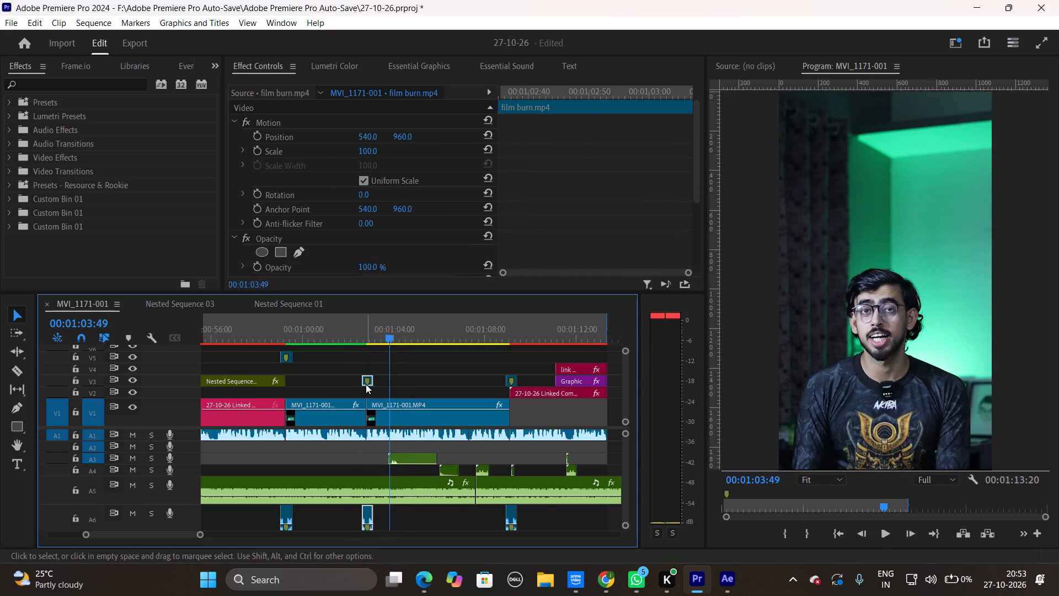
key(Delete)
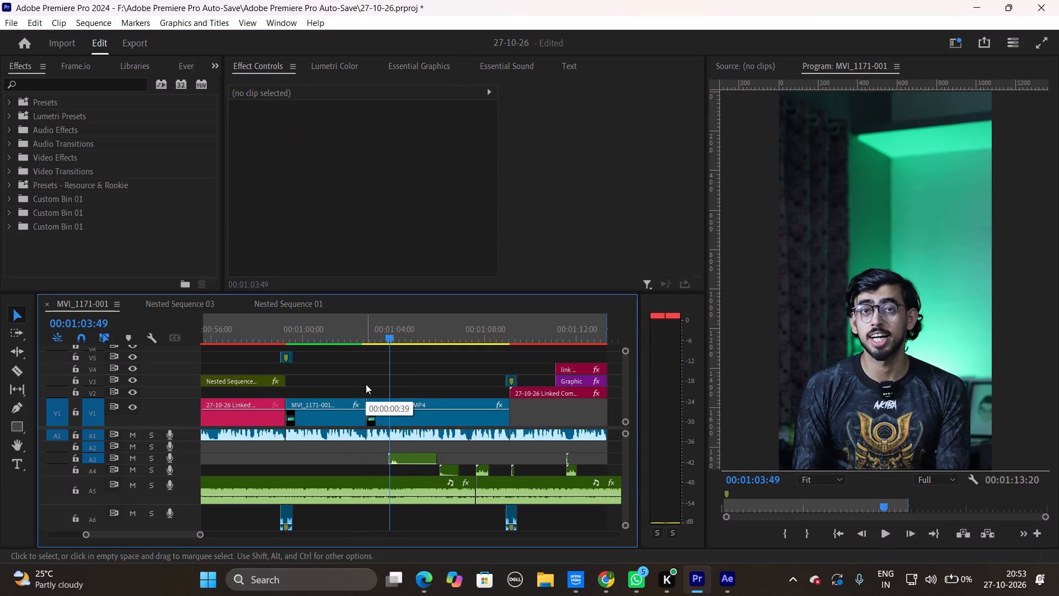
Replace the two adjacent MVI_1171-001.MP4 clips on V1 with an After Effects composition and switch to After Effects.
drag(299, 460, 452, 374)
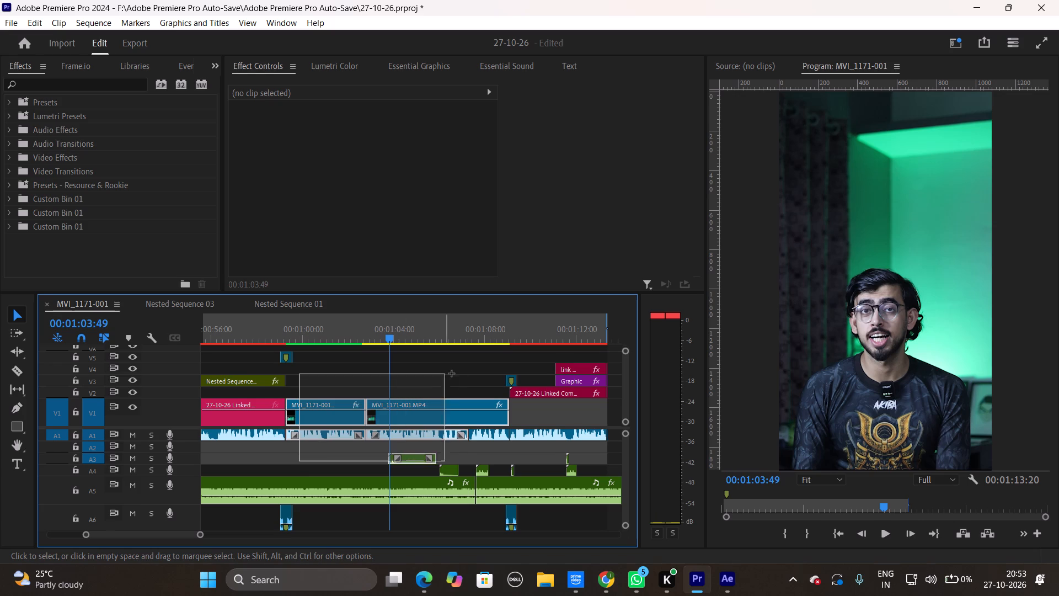
drag(452, 374, 447, 376)
click(479, 446)
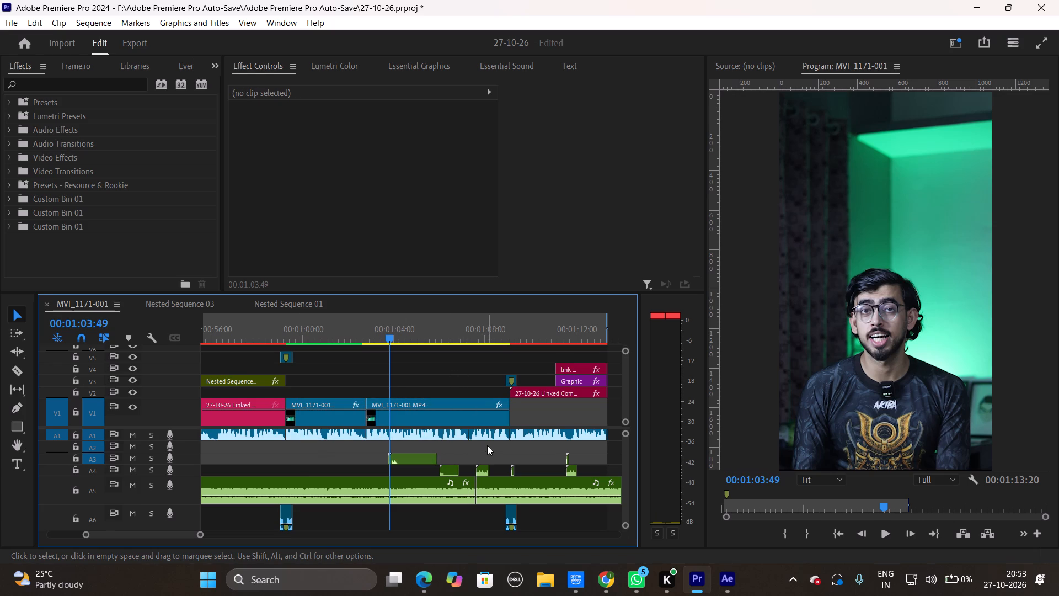
drag(487, 445, 332, 402)
right_click(330, 405)
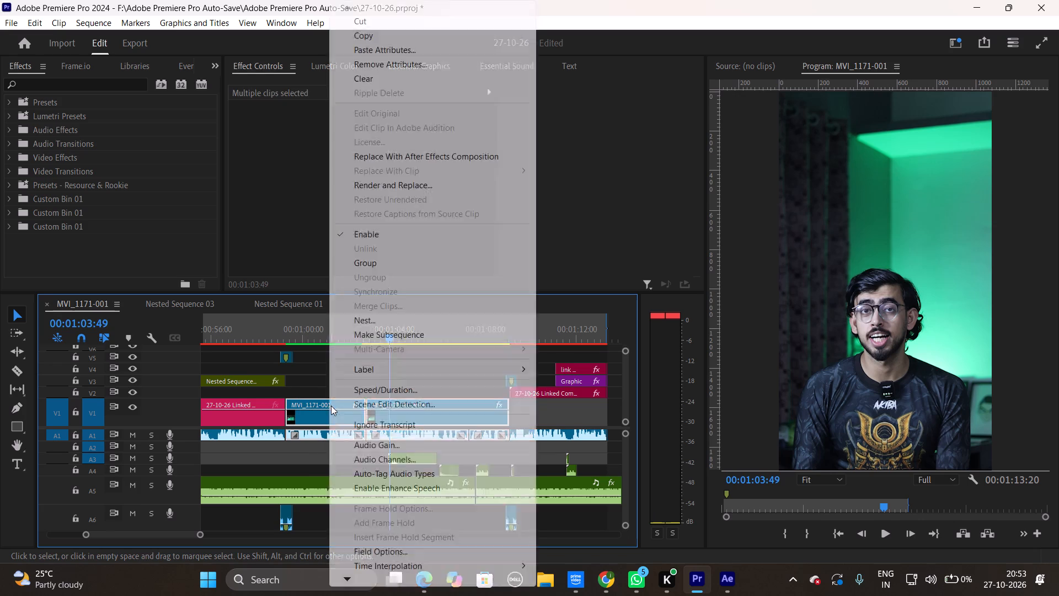
click(434, 155)
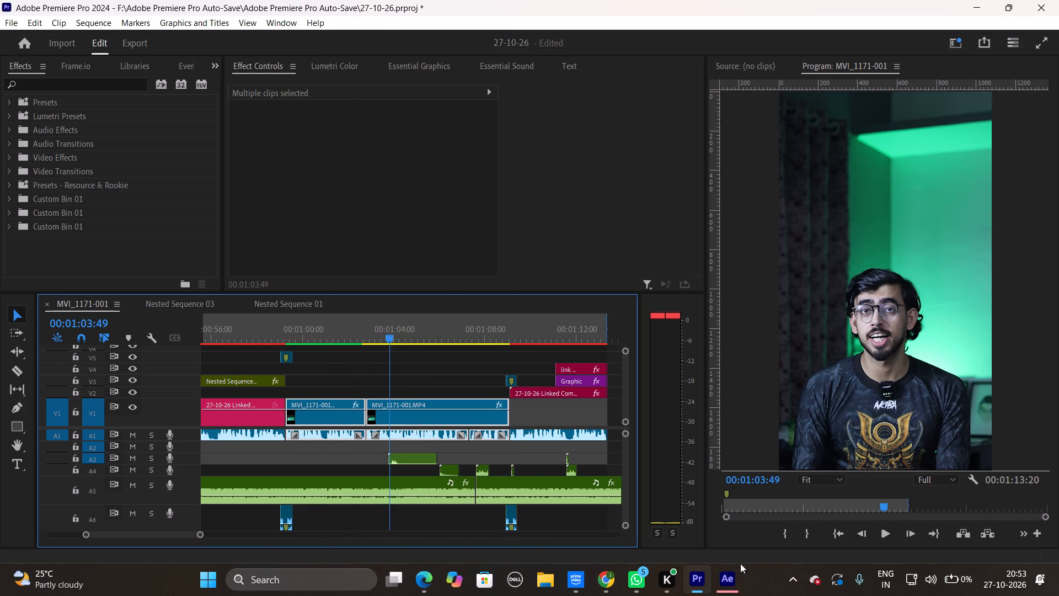
click(728, 589)
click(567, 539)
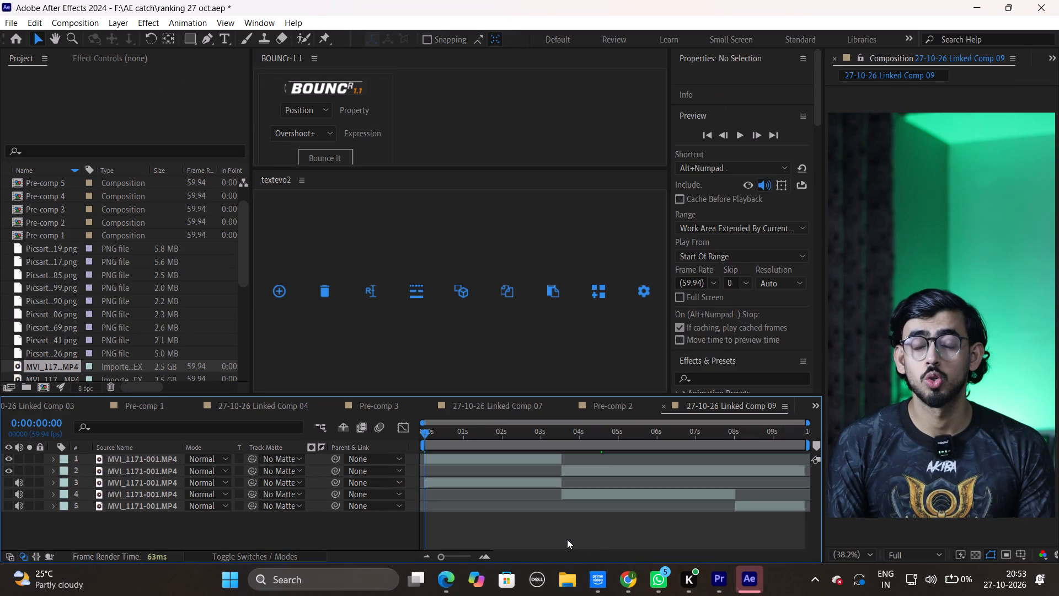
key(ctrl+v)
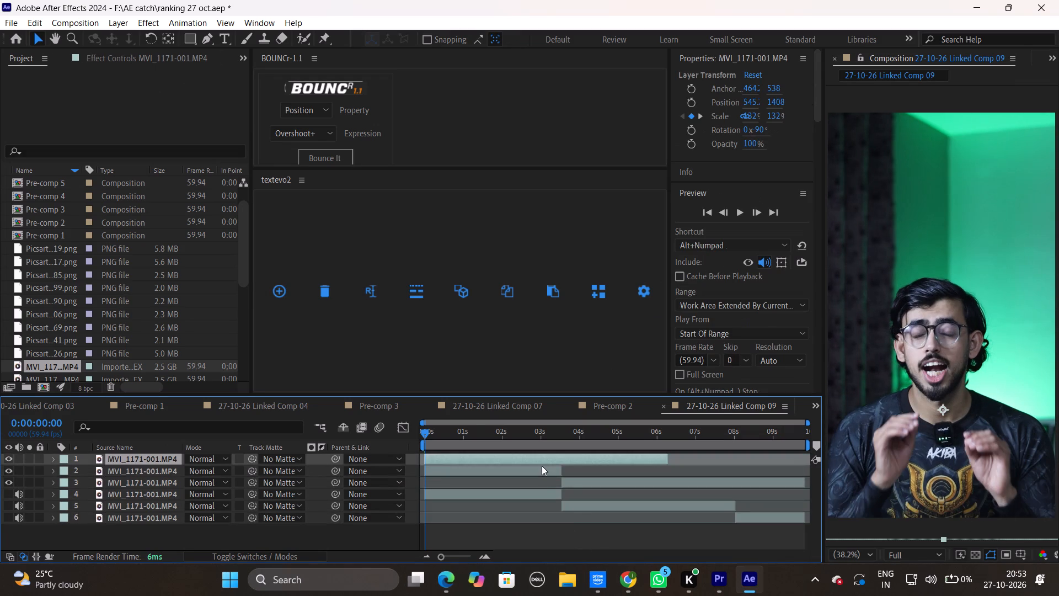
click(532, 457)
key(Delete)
Open the original of the Linked Comp 07 clip from Premiere Pro and copy its three PROTEIN QUALITY text layers and Pre-comp 4.
click(728, 595)
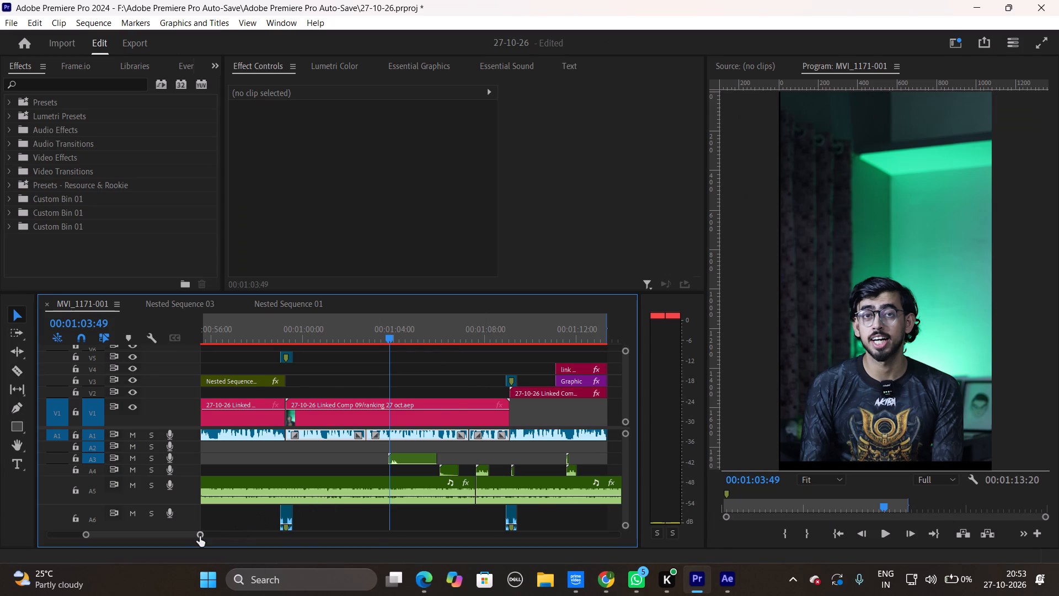
drag(200, 536, 303, 543)
drag(381, 332, 450, 342)
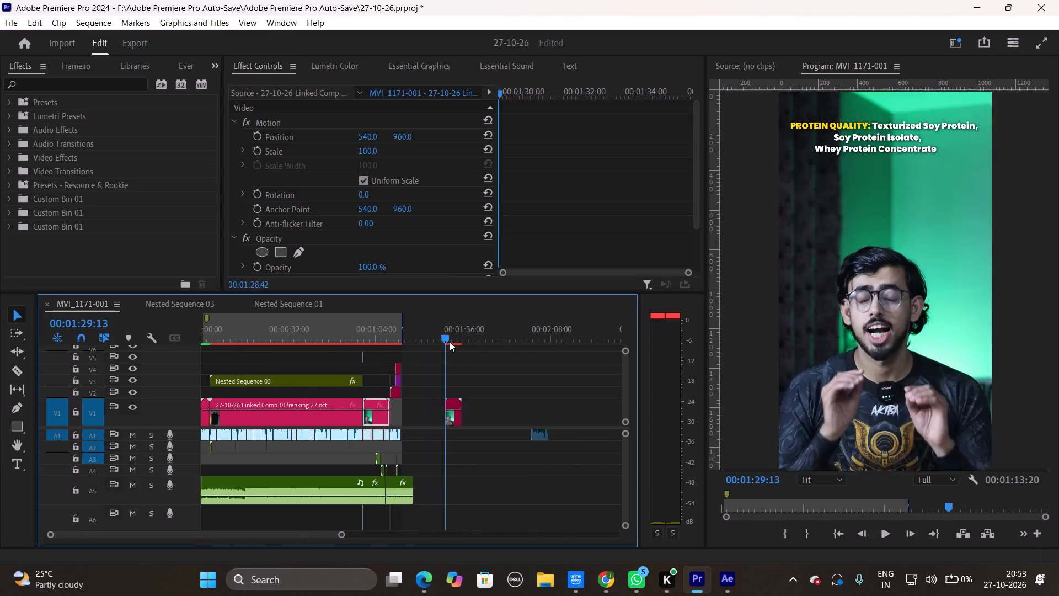
drag(450, 342, 454, 342)
right_click(452, 417)
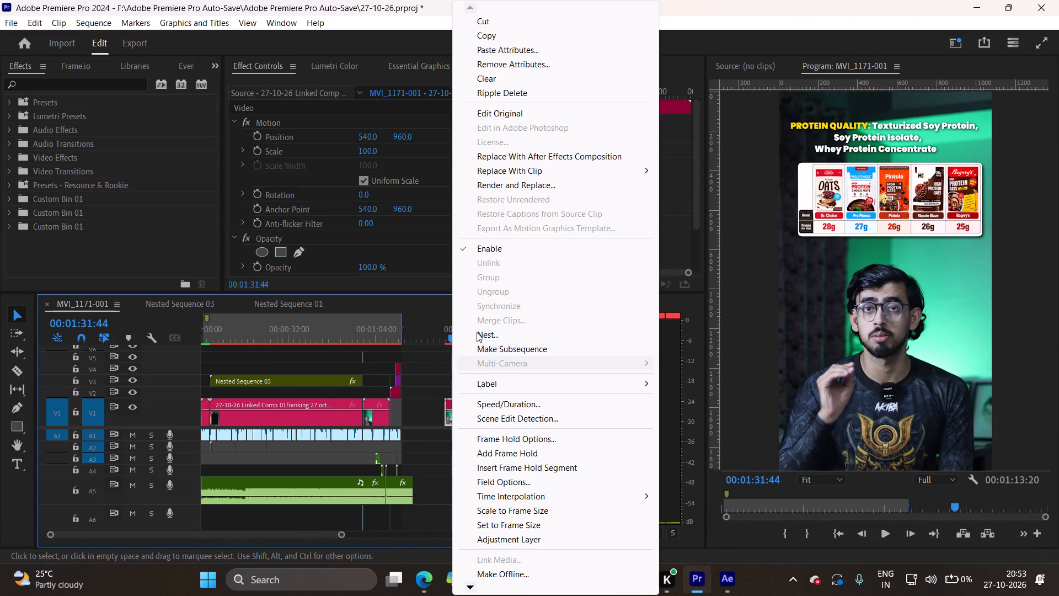
click(521, 116)
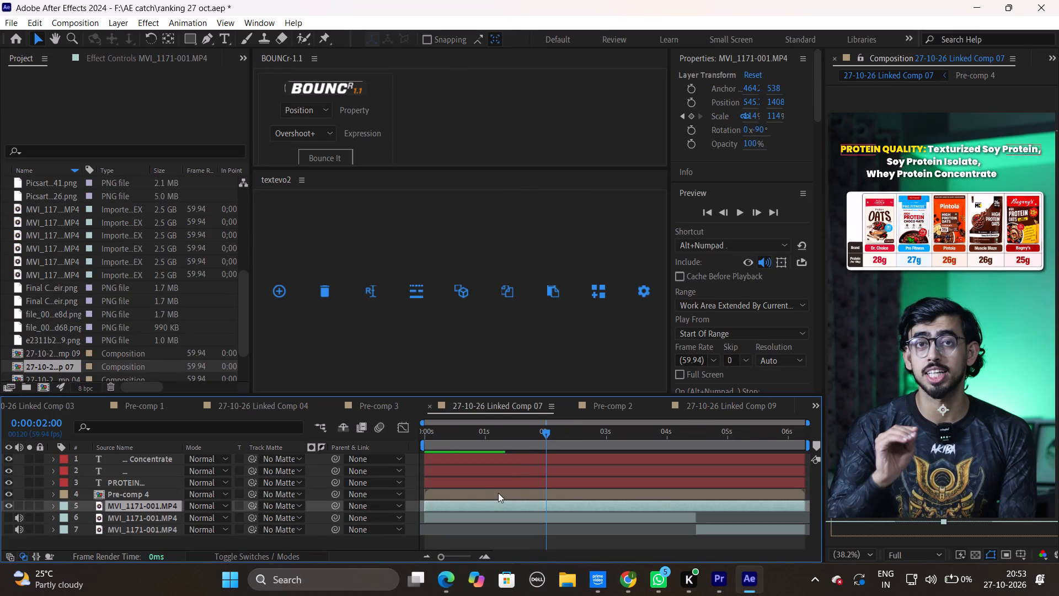
click(496, 496)
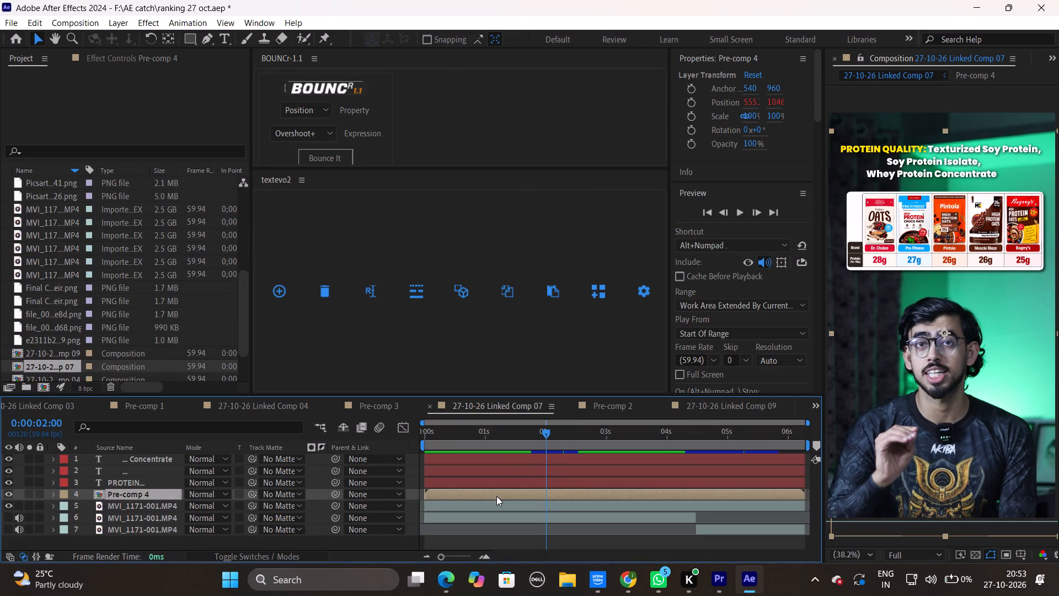
key(ctrl+c)
drag(414, 489, 414, 459)
key(ctrl+c)
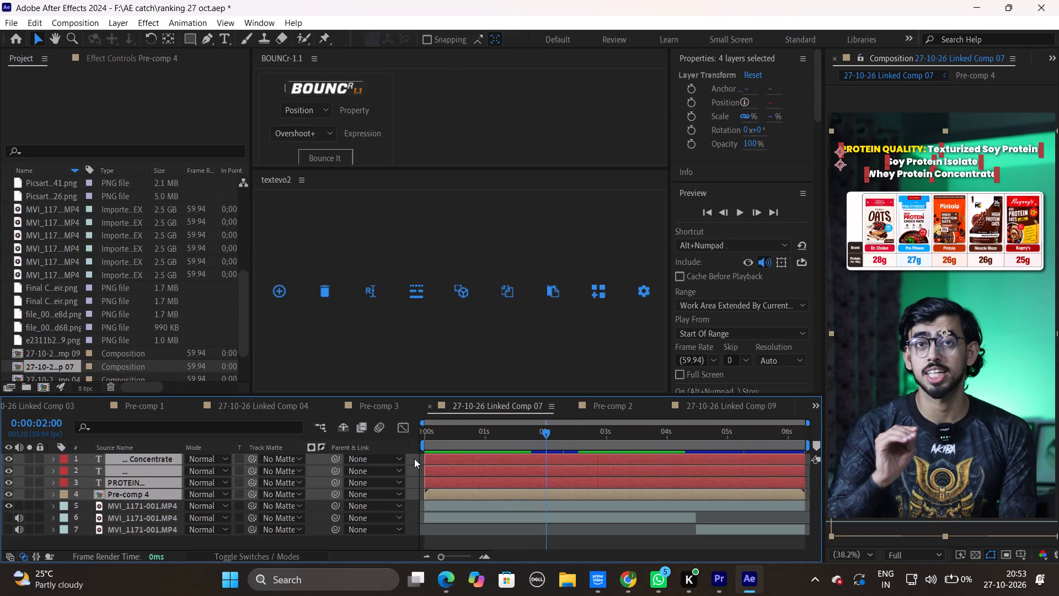
Open the original of the 27-10-26 Linked Comp 09 clip from Premiere Pro and paste the copied text layers and Pre-comp 4 at its start.
click(717, 589)
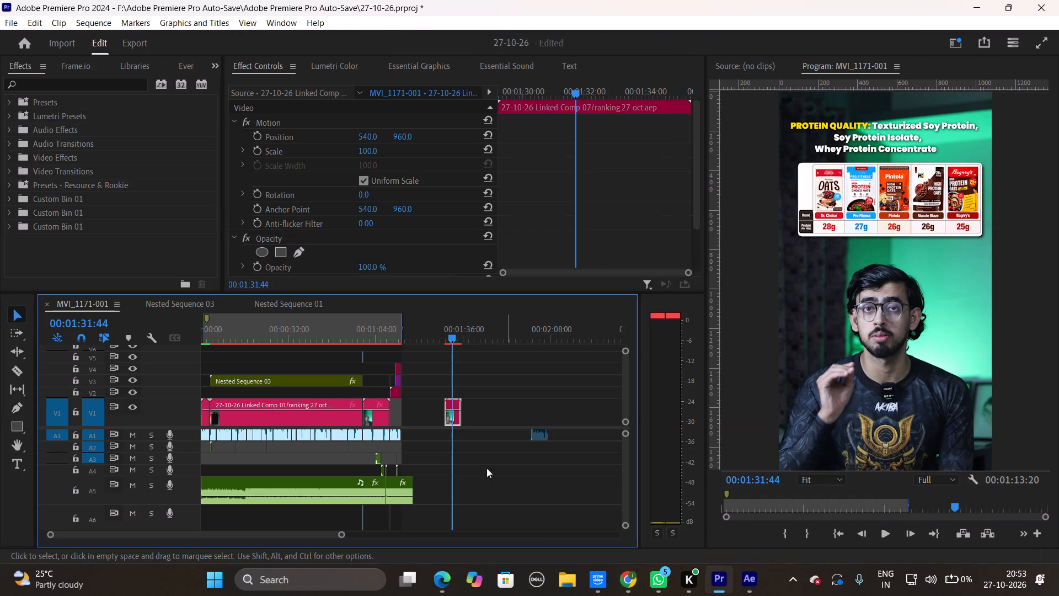
drag(451, 337, 370, 363)
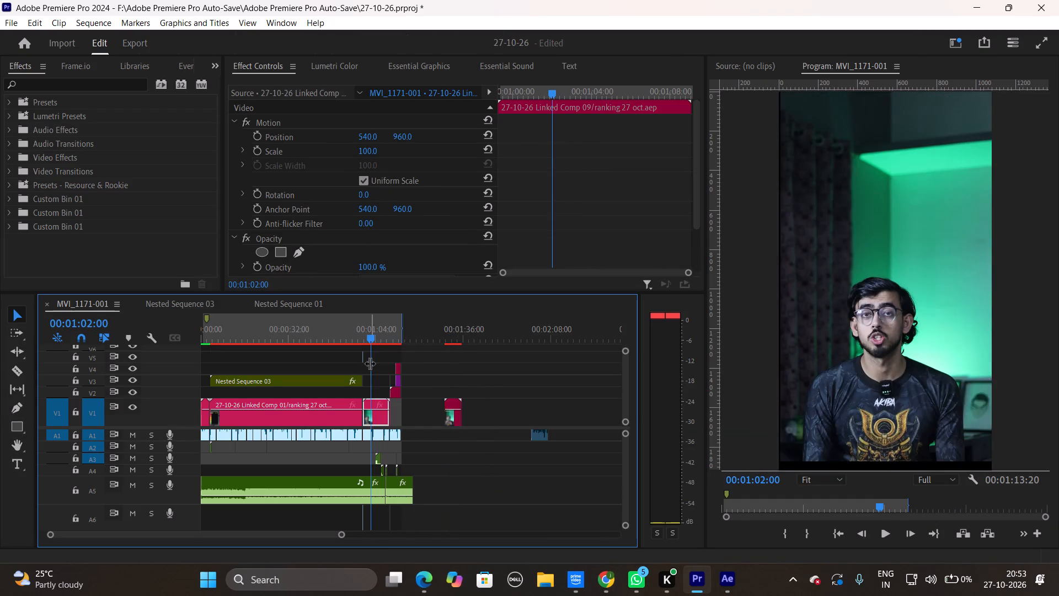
drag(342, 536, 323, 540)
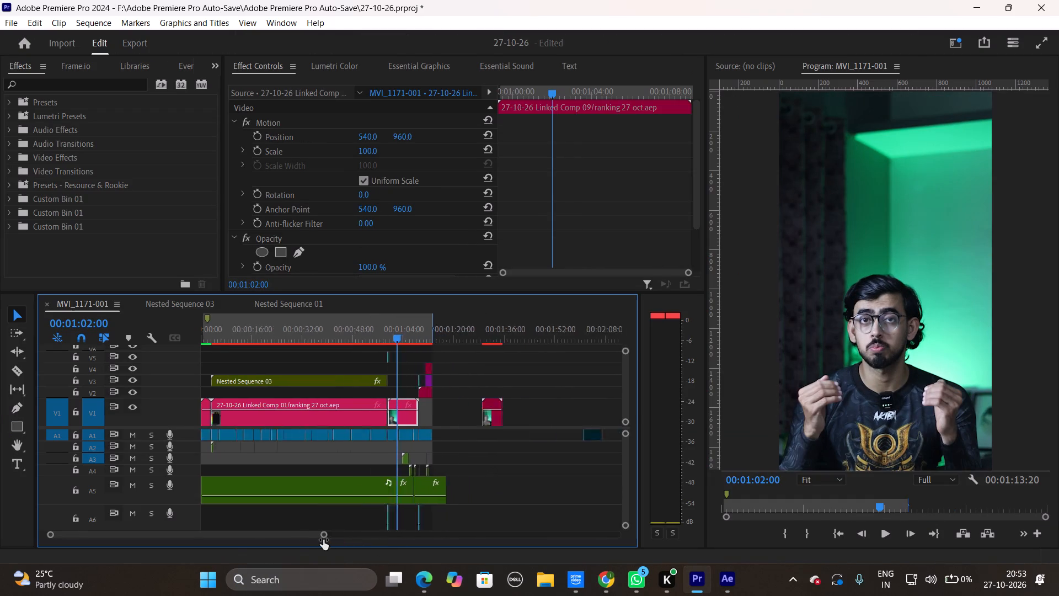
drag(323, 540, 279, 543)
right_click(415, 414)
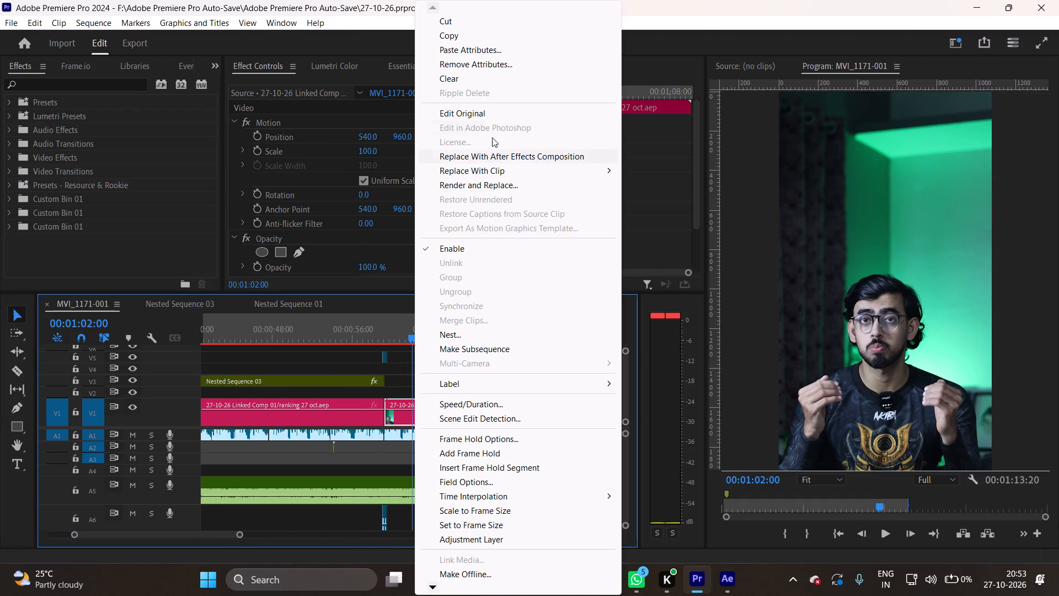
click(486, 115)
click(511, 531)
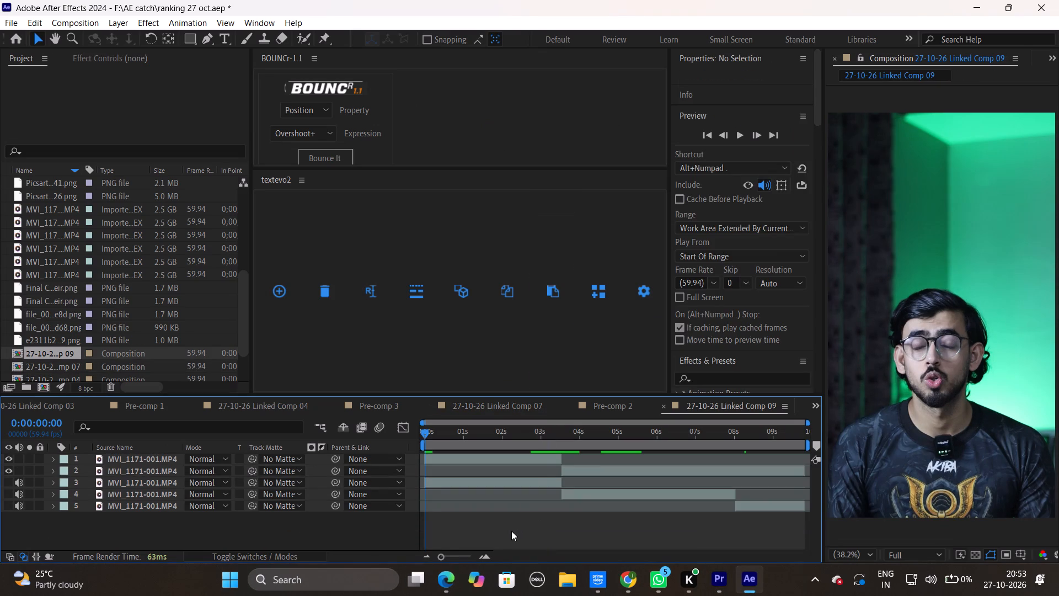
key(ctrl+v)
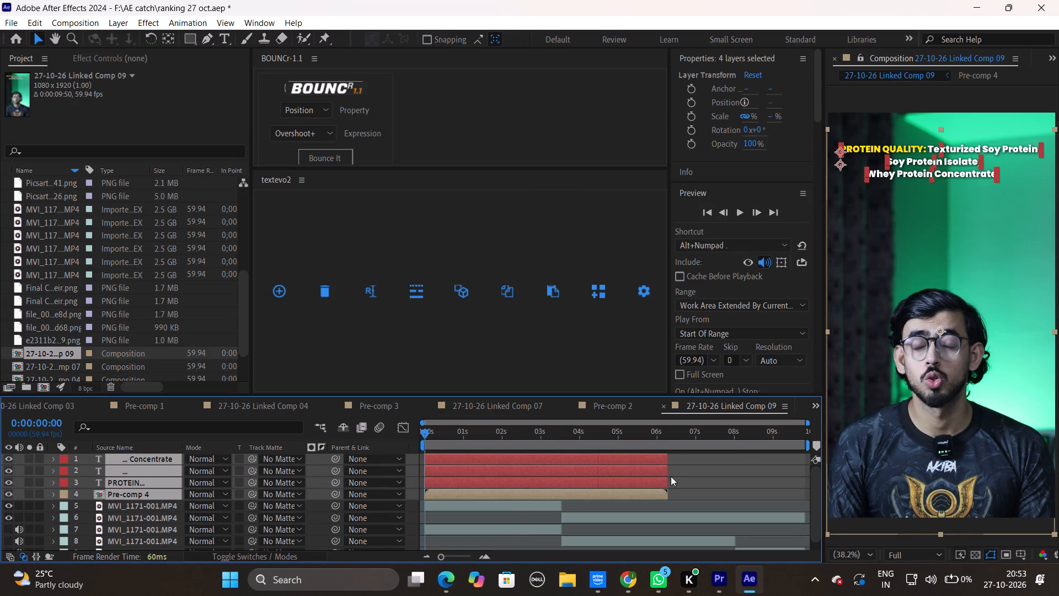
Extend the three pasted PROTEIN QUALITY text layers to the end of Linked Comp 09.
drag(665, 477, 837, 471)
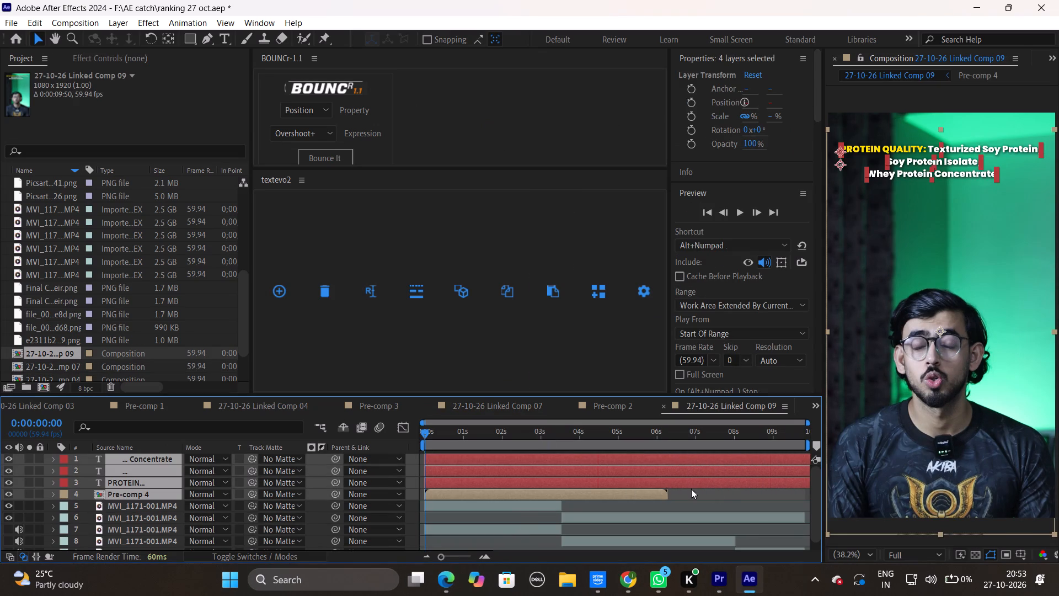
Set Pre-comp 4's duration to 0:00:12:17 and extend its shape layer and two PNG layers to the new end.
double_click(657, 496)
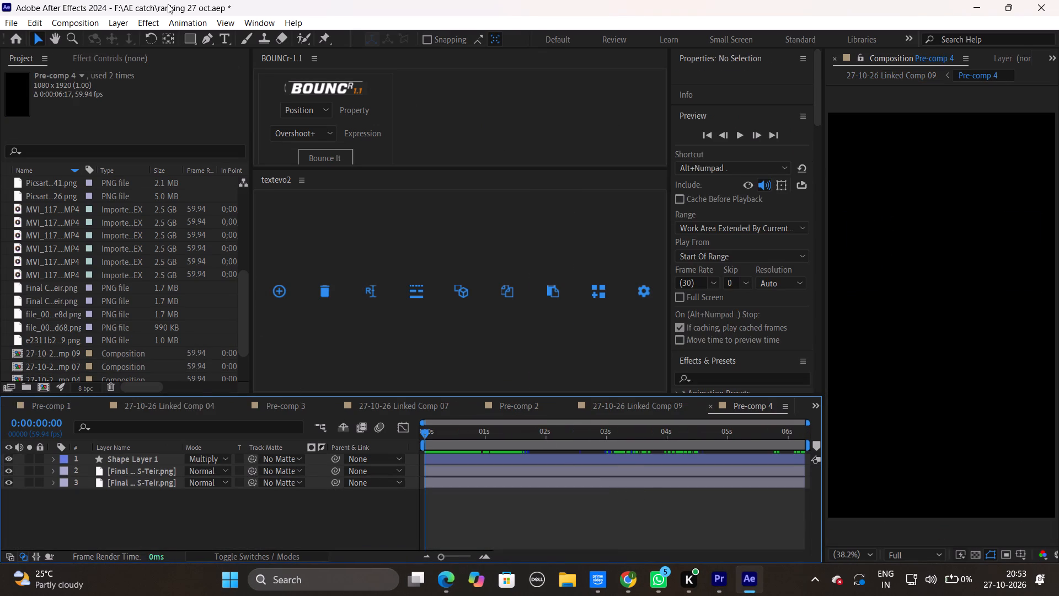
click(74, 22)
click(109, 56)
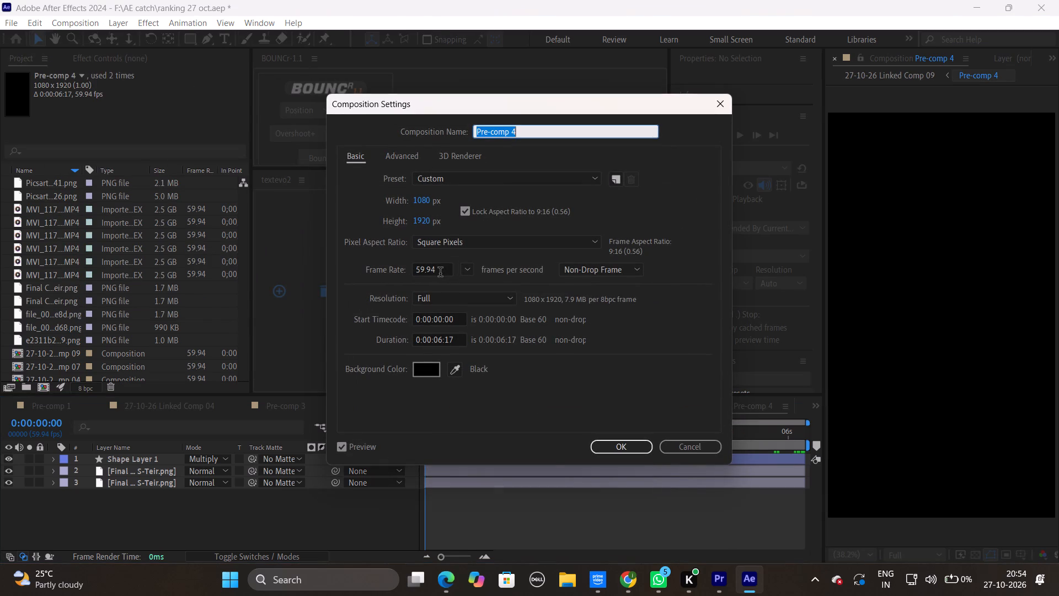
click(441, 341)
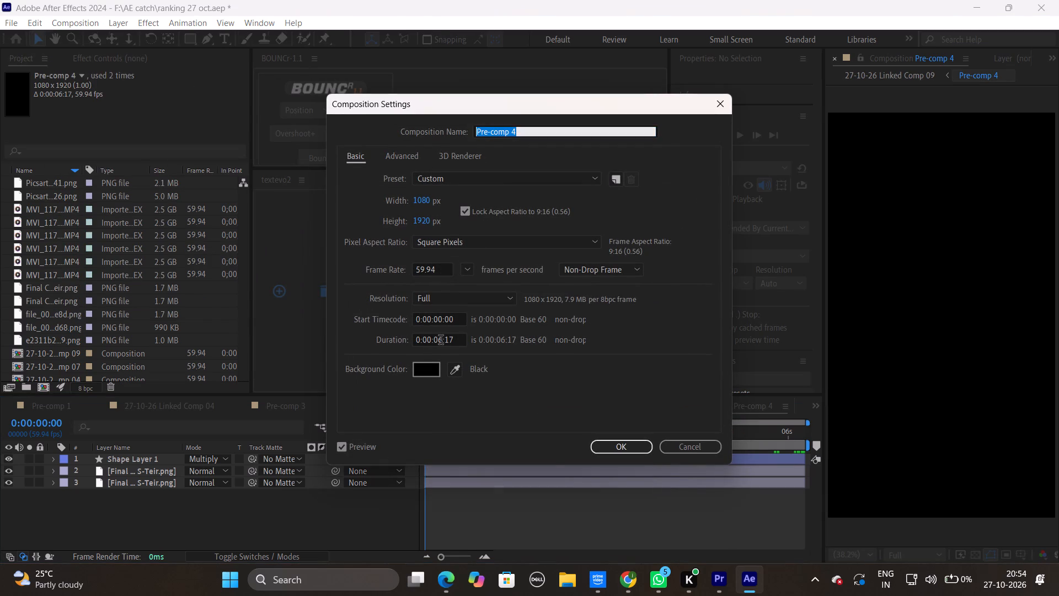
key(BackSpace)
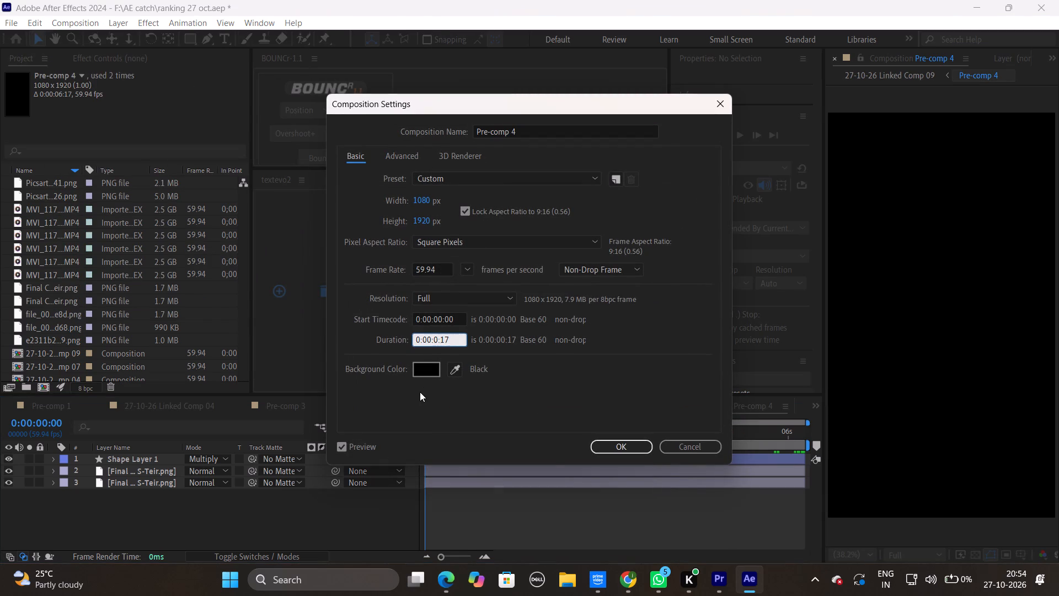
text(12)
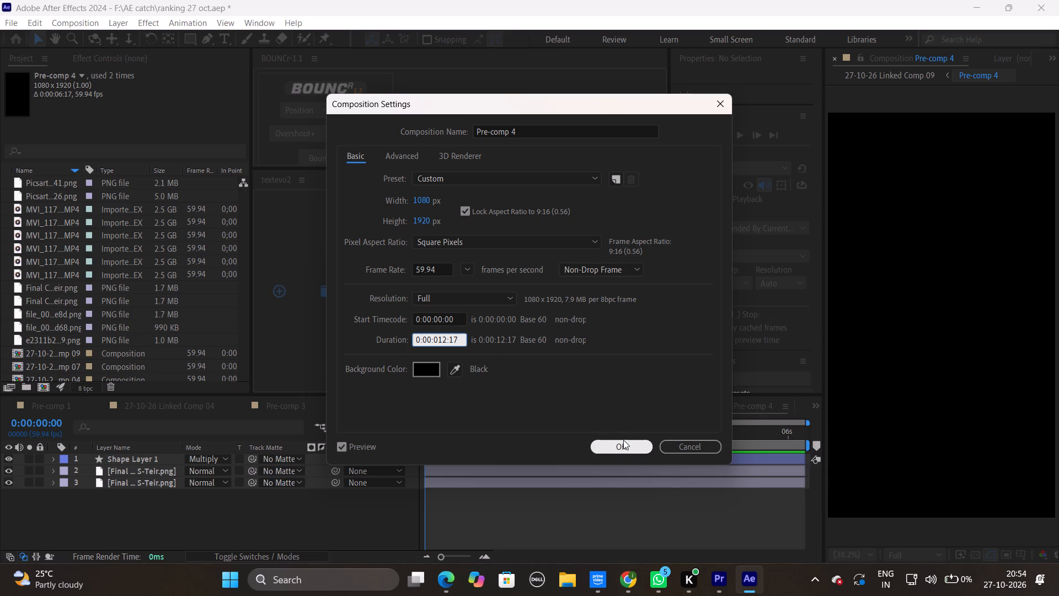
click(623, 451)
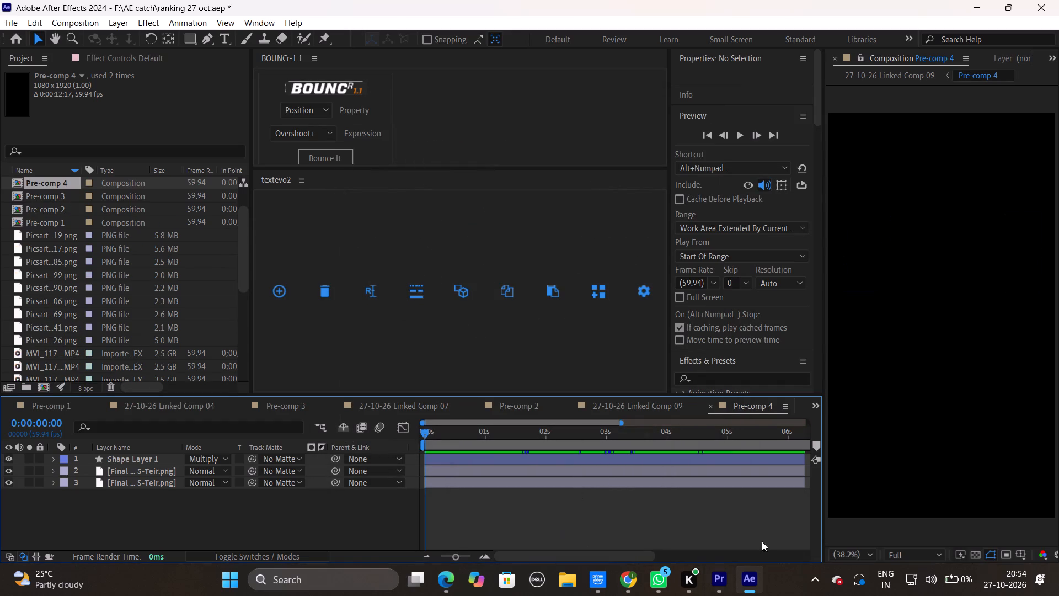
drag(456, 557, 400, 558)
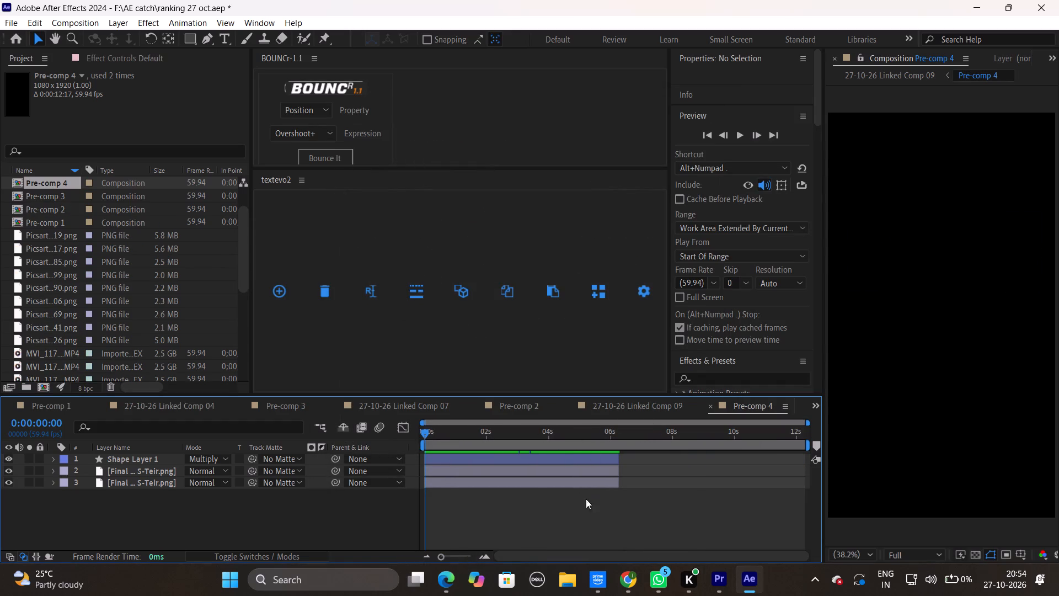
drag(414, 481, 414, 454)
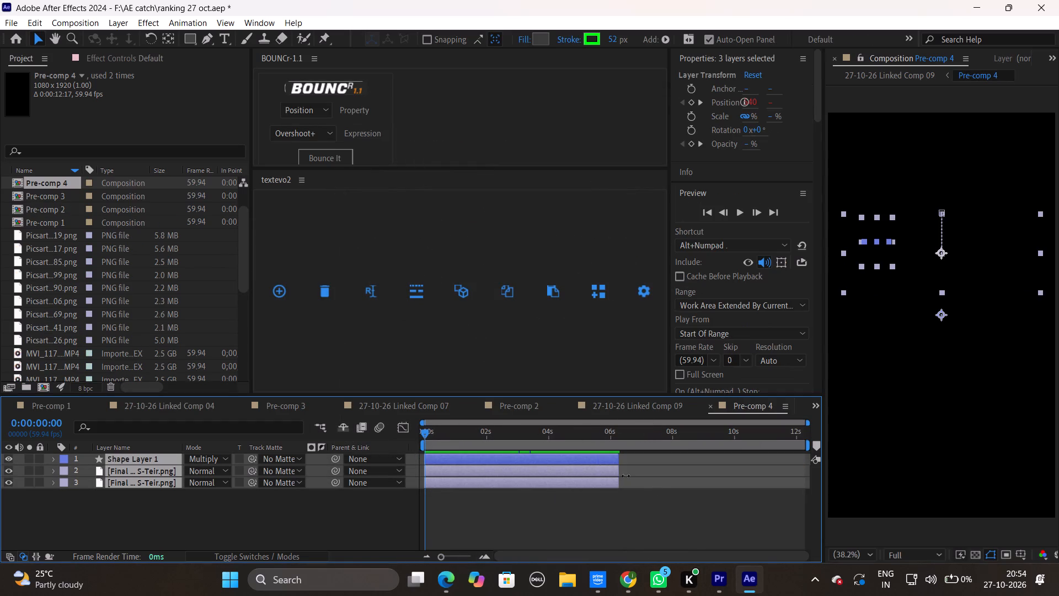
drag(621, 475, 1000, 470)
Reopen Linked Comp 09 through its clip in Premiere Pro and extend the Pre-comp 4 layer to the composition's end.
click(723, 579)
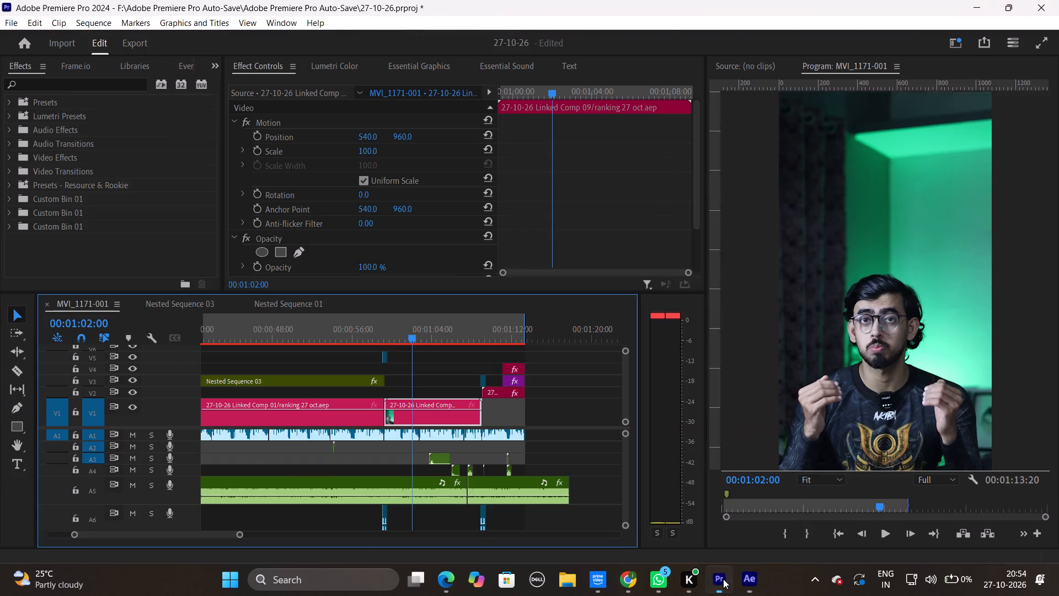
right_click(448, 414)
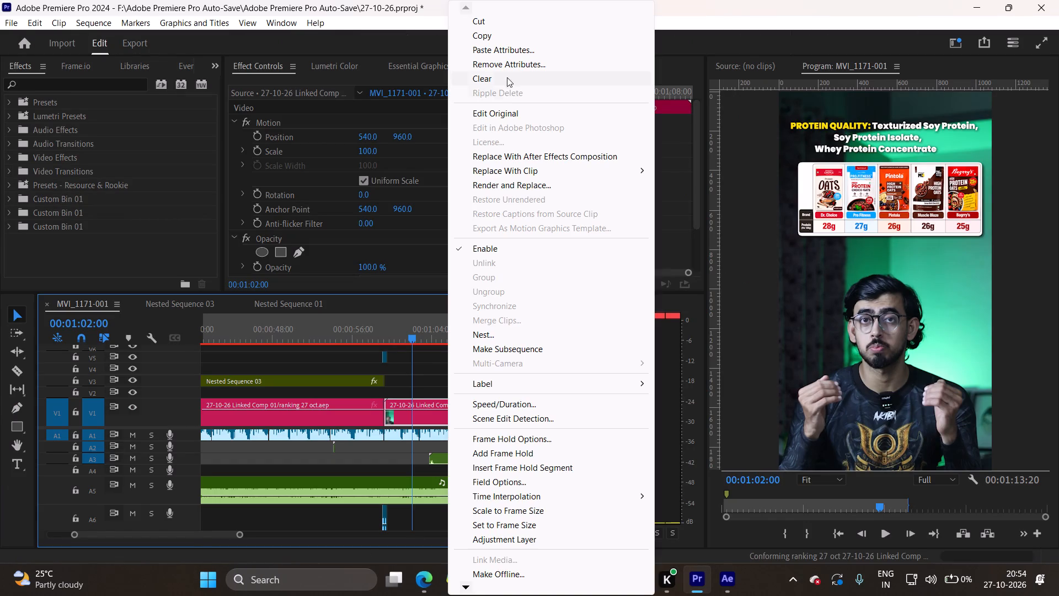
click(506, 112)
drag(670, 497, 689, 499)
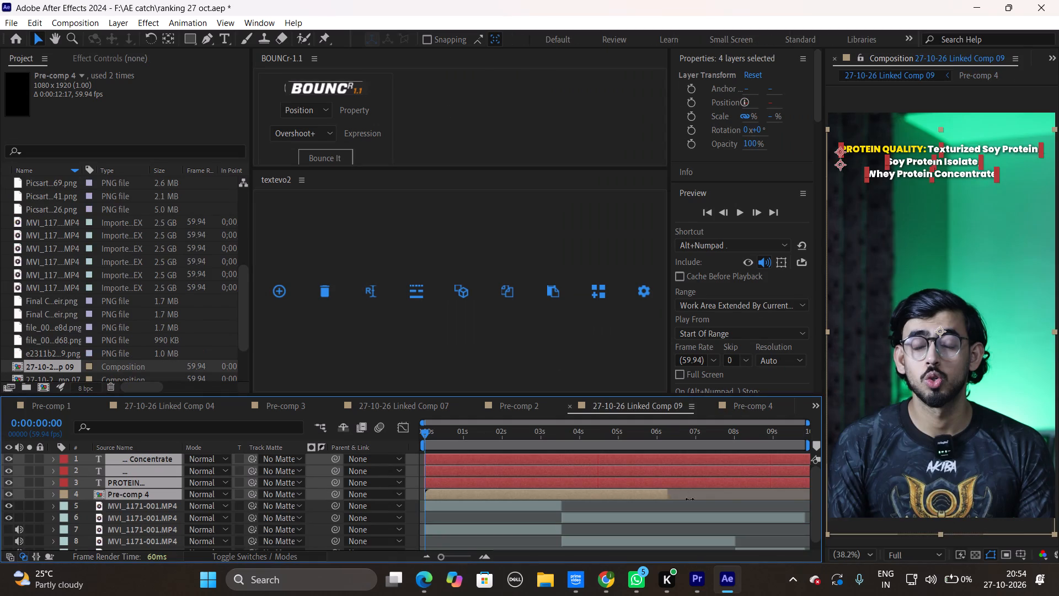
drag(689, 499, 857, 499)
Preview Linked Comp 09 from the start and check the pasted text layers for keyframes and timing against the footage.
key(space)
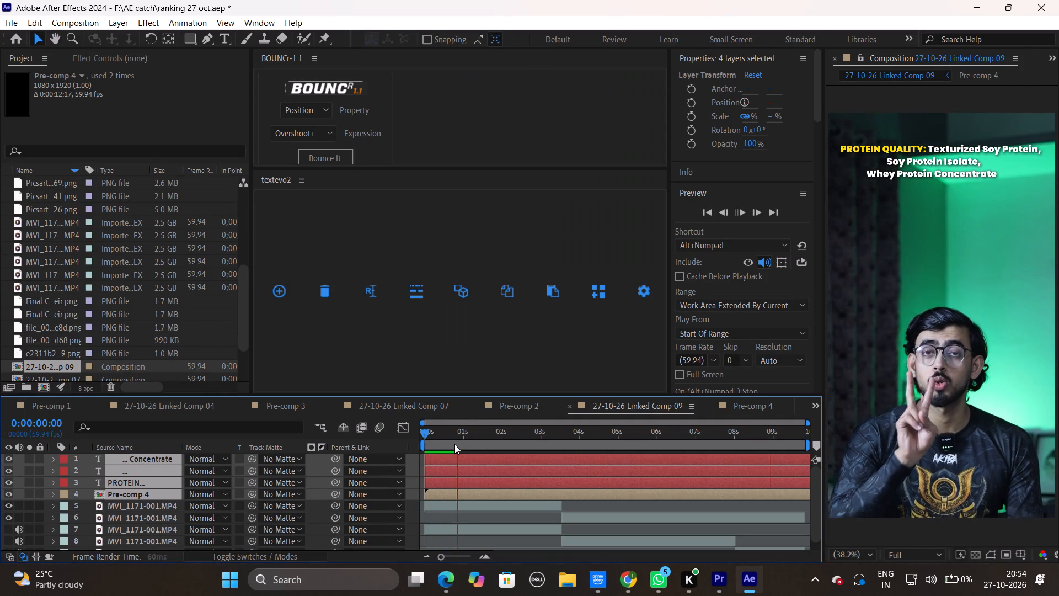
key(space)
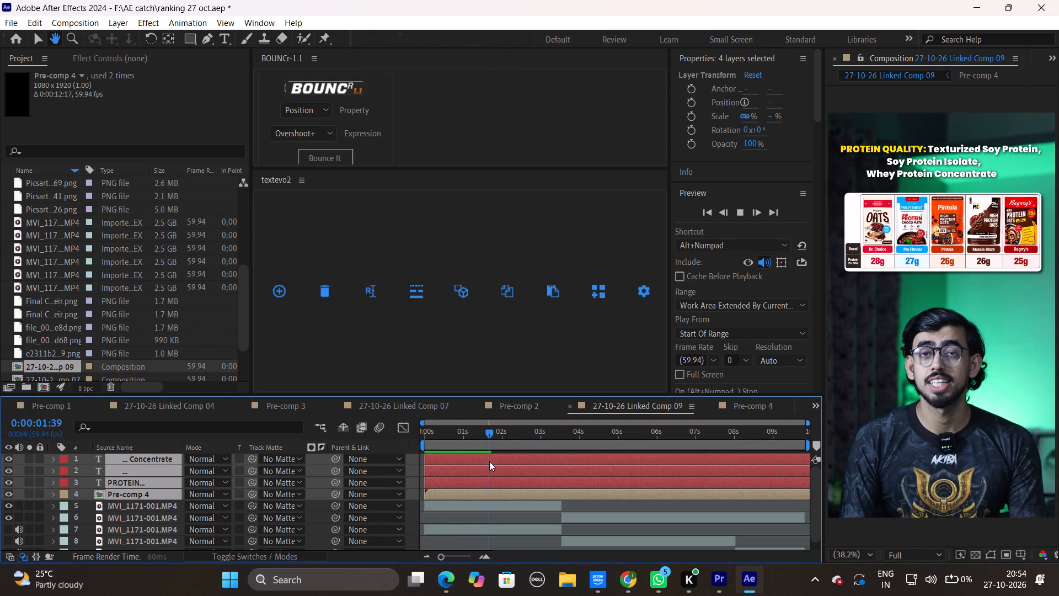
click(486, 457)
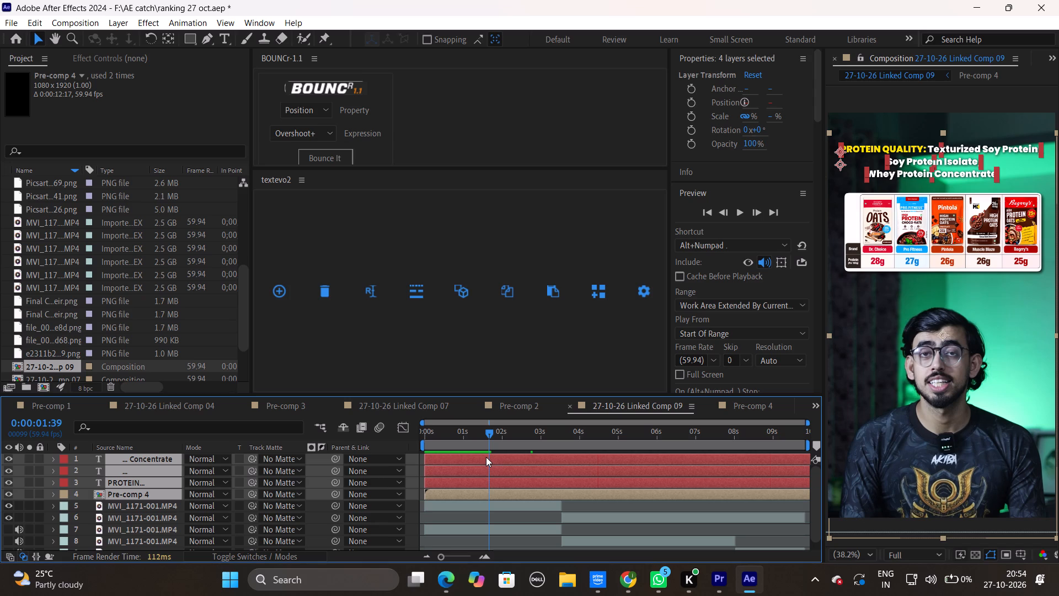
key(u)
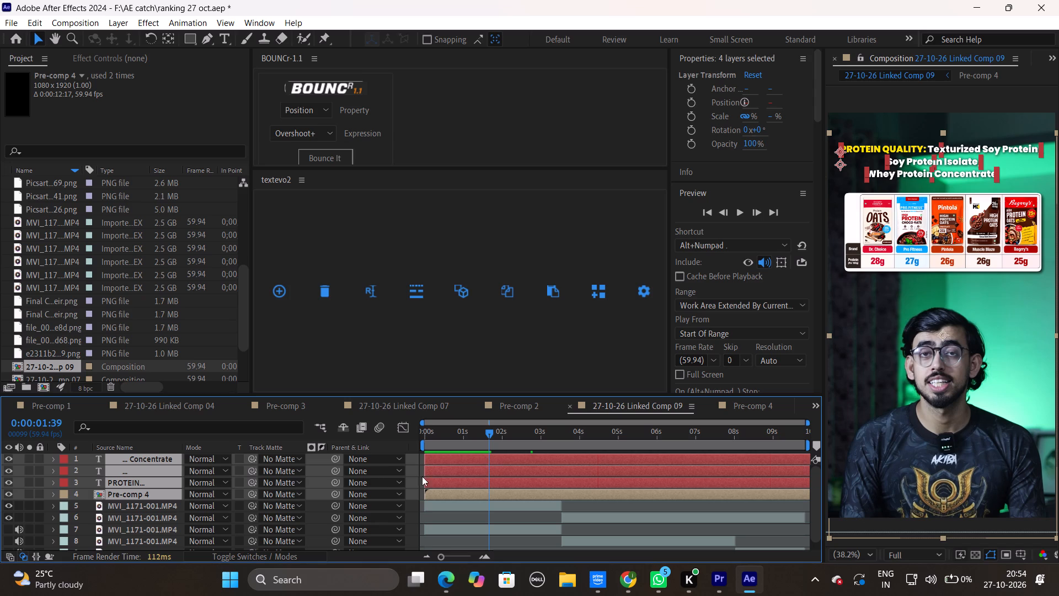
click(415, 487)
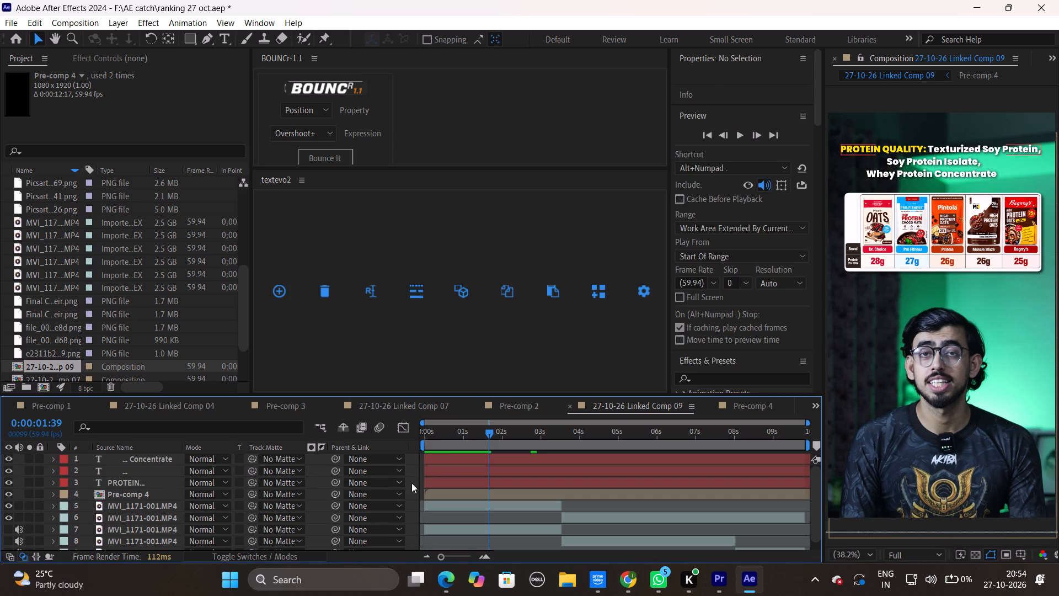
drag(411, 483, 418, 454)
key(u)
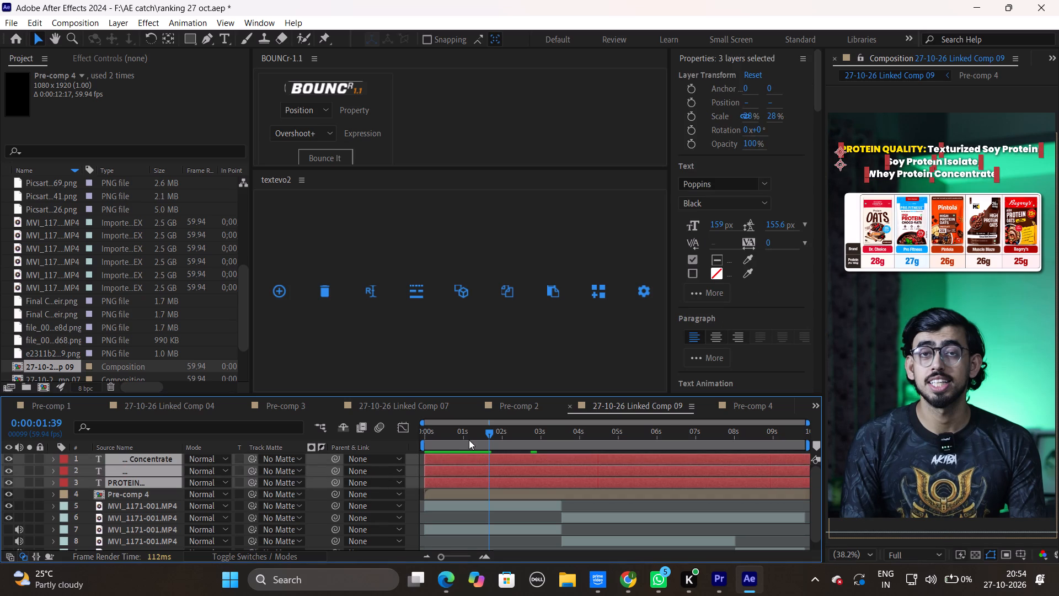
drag(469, 440, 440, 447)
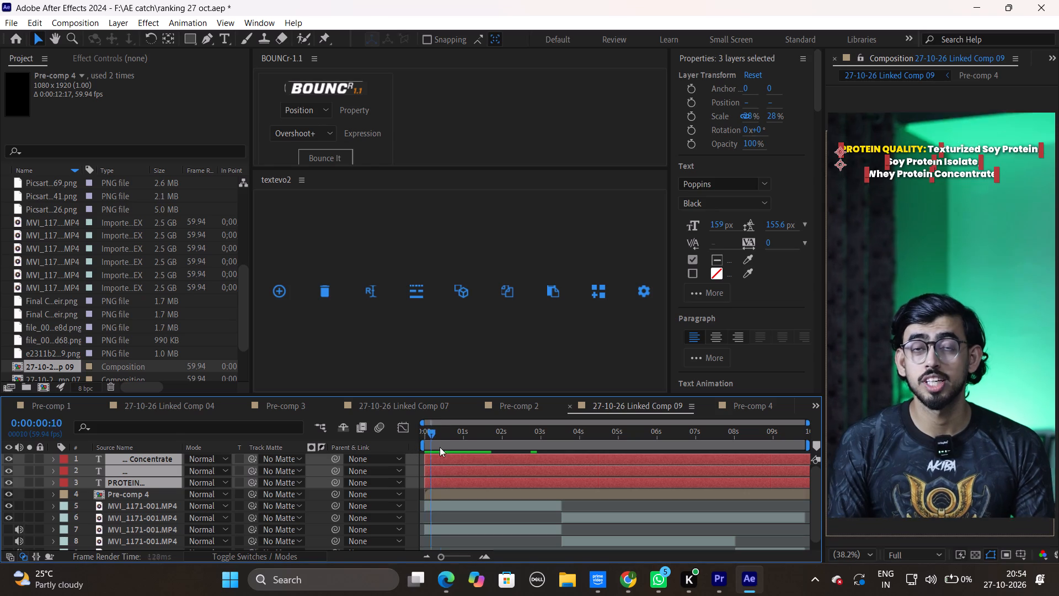
drag(440, 447, 443, 443)
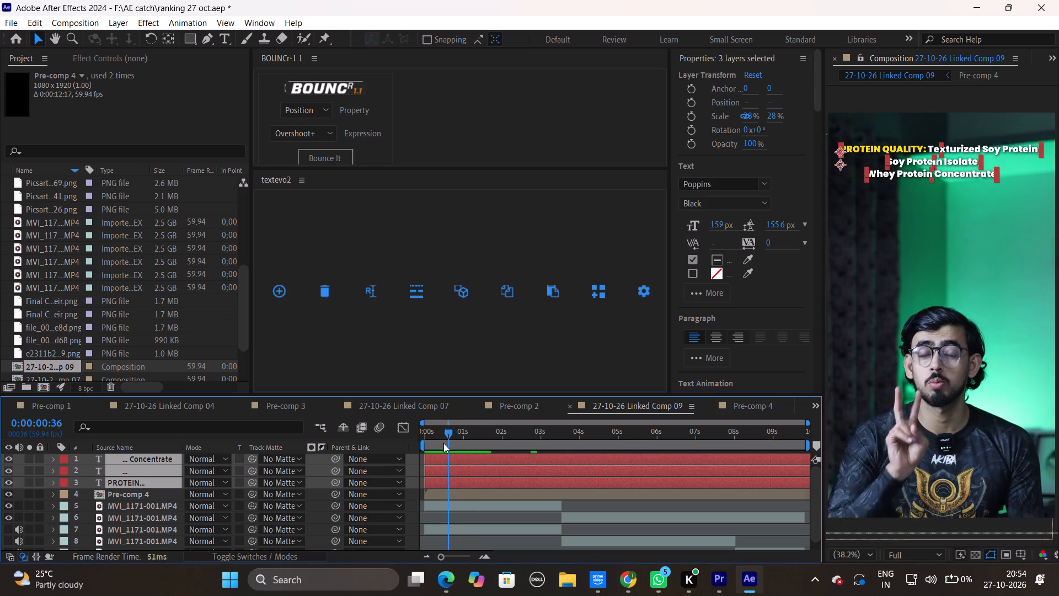
drag(443, 443, 397, 450)
key(space)
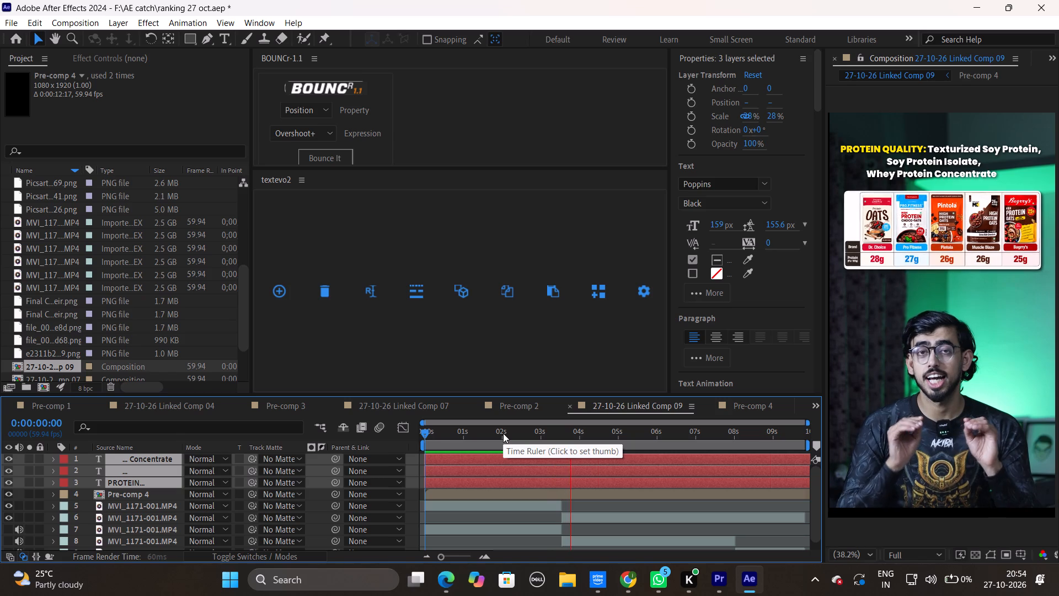
key(space)
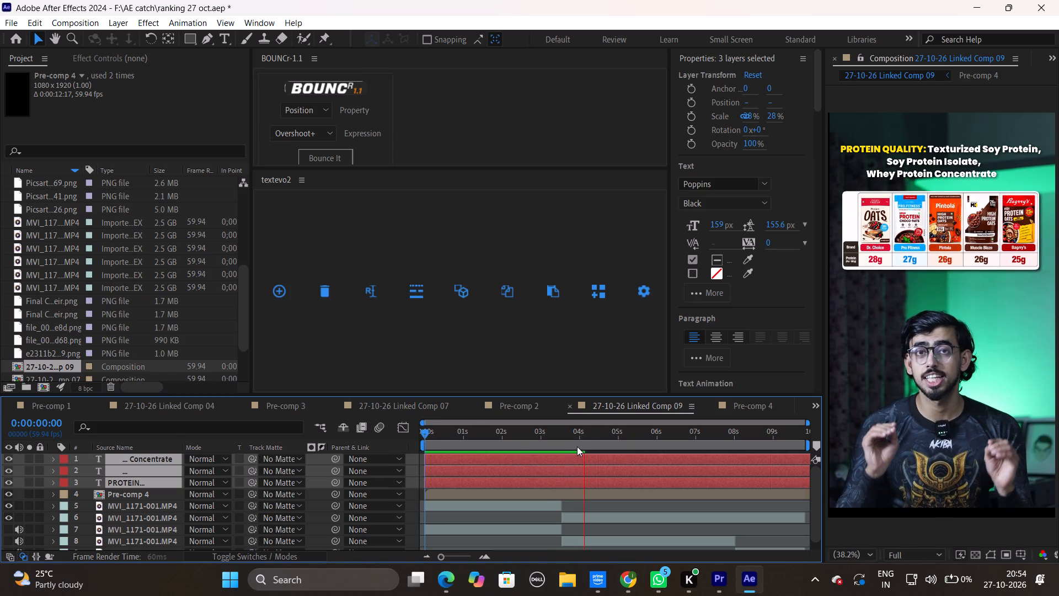
drag(579, 436, 331, 460)
key(space)
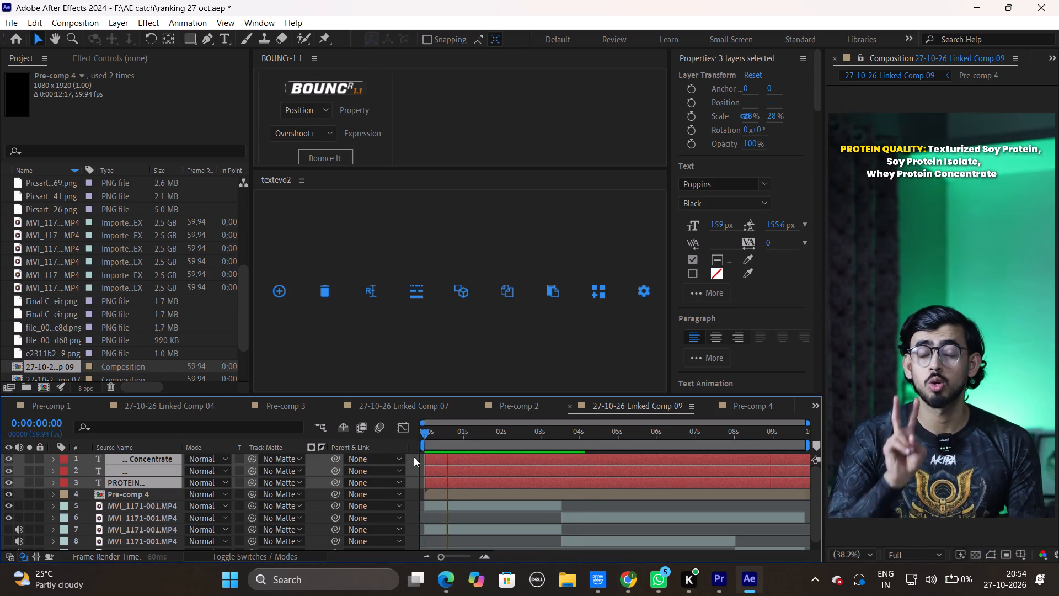
key(space)
Apply Easy Ease to the first MVI_1171-001.MP4 layer's two Scale keyframes, reshape the speed graph to peak early, and preview from the start.
click(447, 505)
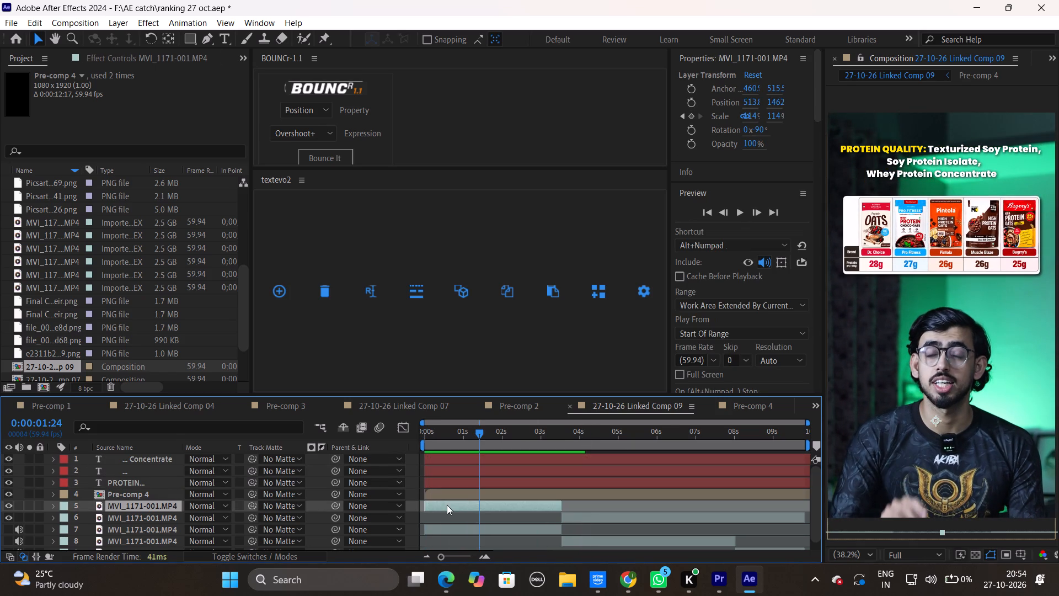
key(u)
drag(462, 518, 407, 520)
right_click(422, 518)
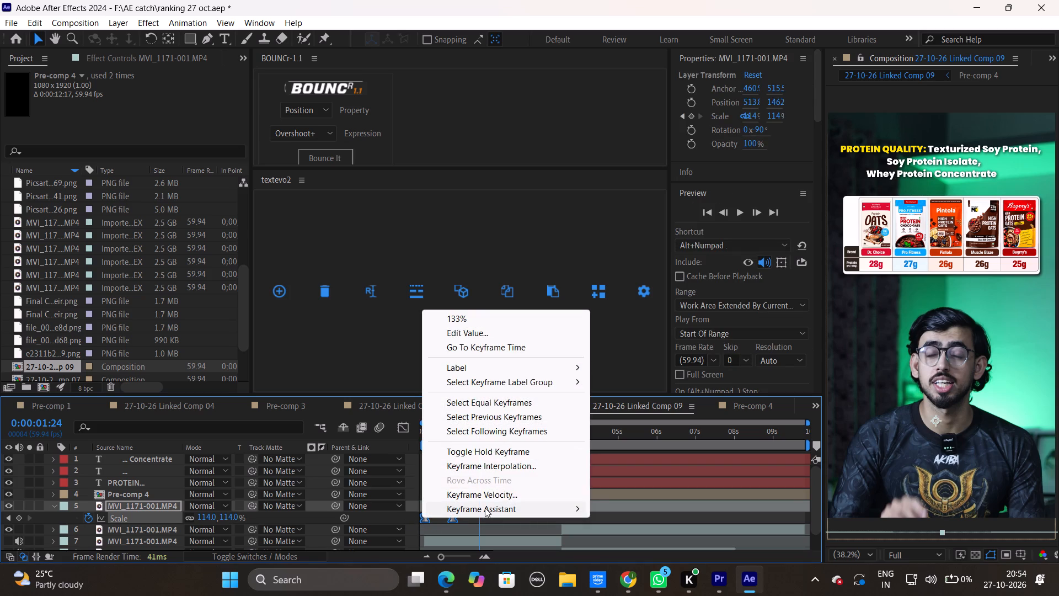
click(485, 508)
click(648, 422)
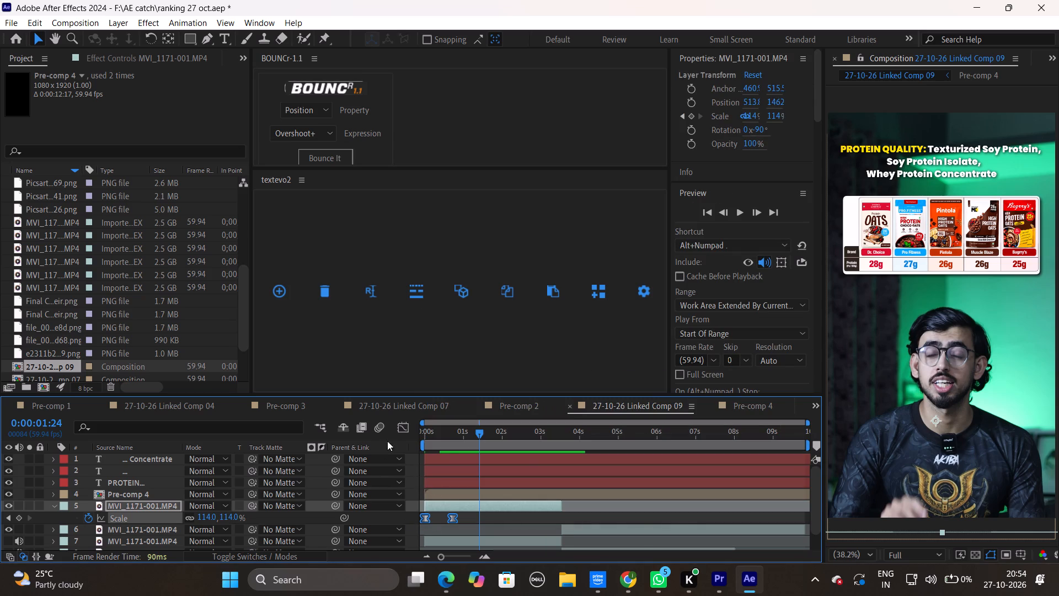
click(405, 423)
drag(494, 487, 317, 397)
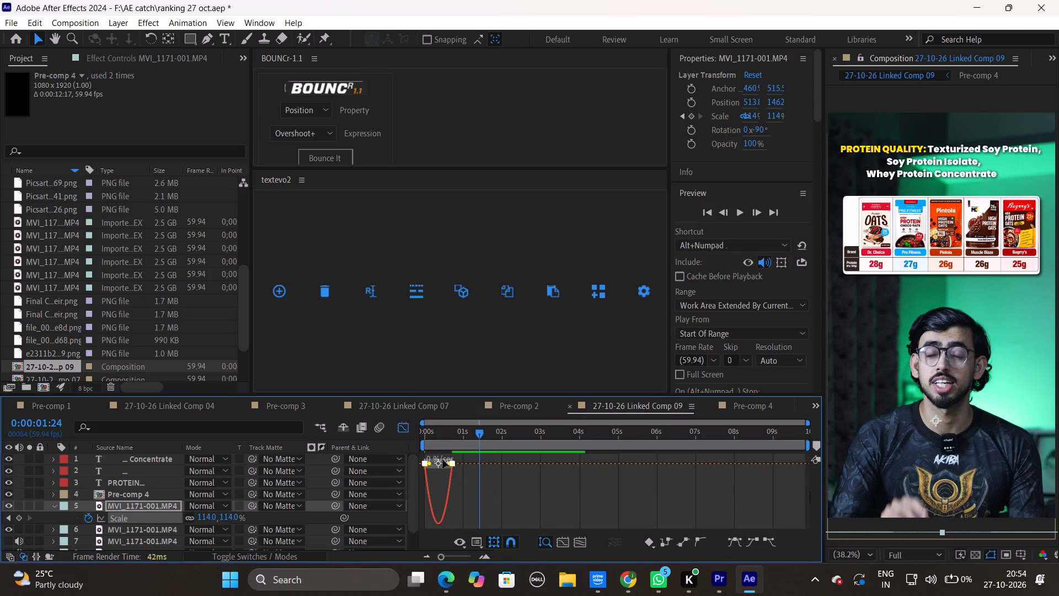
drag(446, 465, 436, 464)
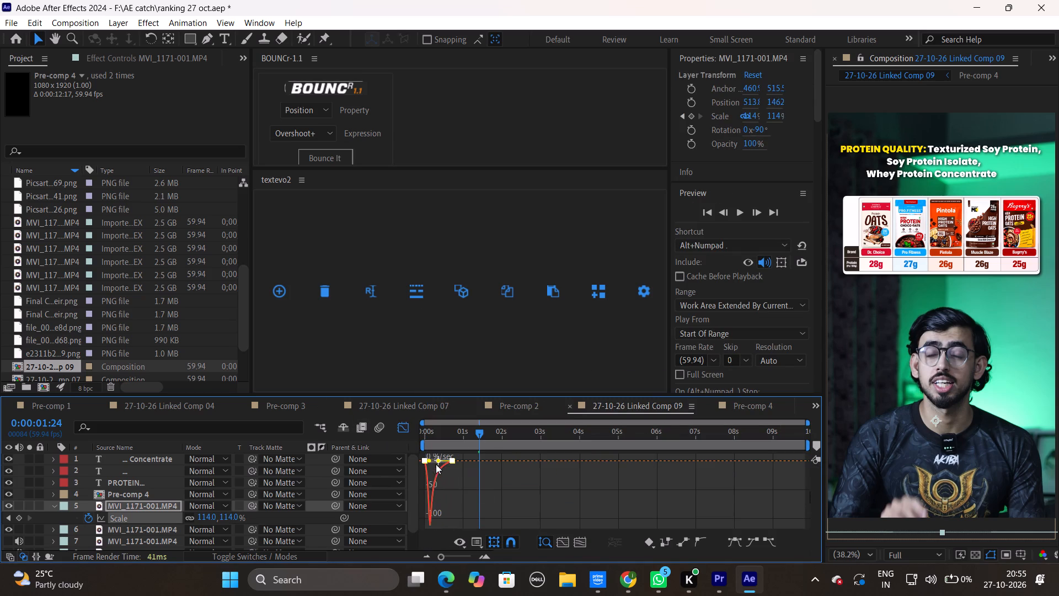
key(space)
drag(478, 433, 370, 440)
key(space)
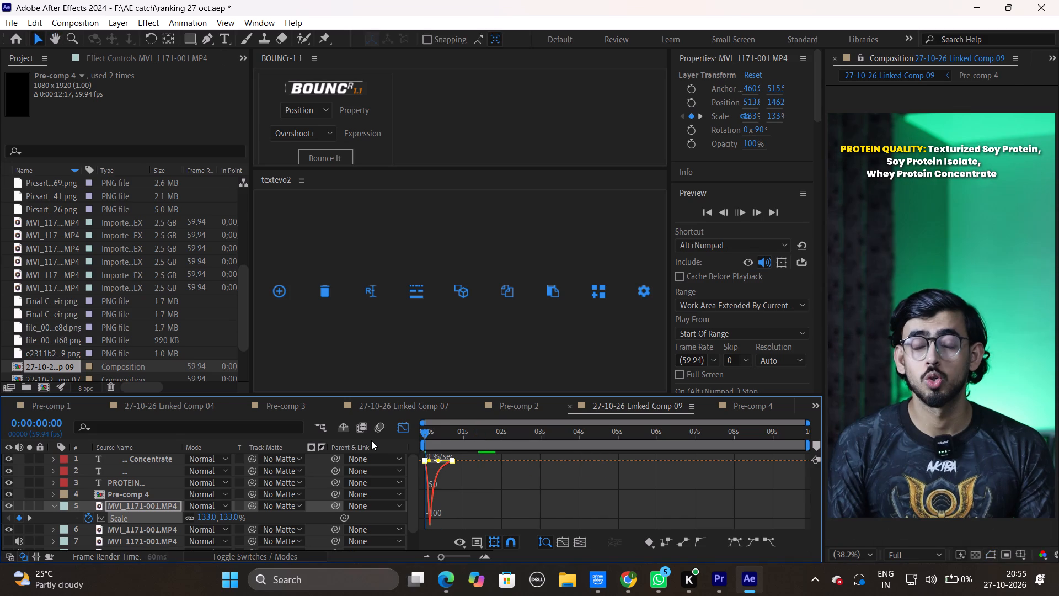
Preview Linked Comp 09 repeatedly from the start to check the eased zoom, and close the Graph Editor.
key(space)
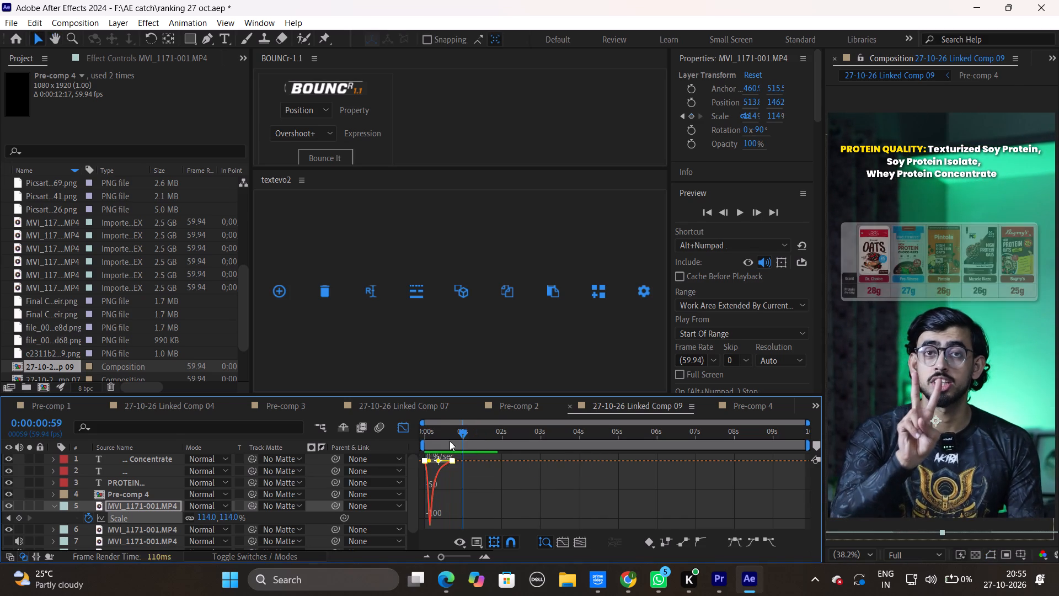
drag(449, 441, 312, 450)
key(space)
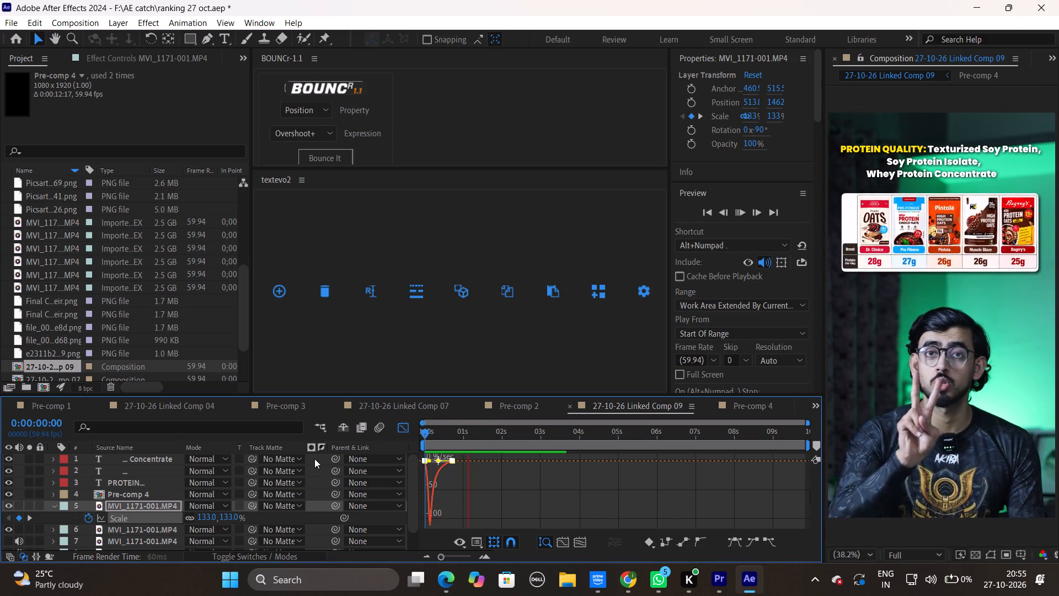
key(space)
drag(501, 435, 346, 454)
key(space)
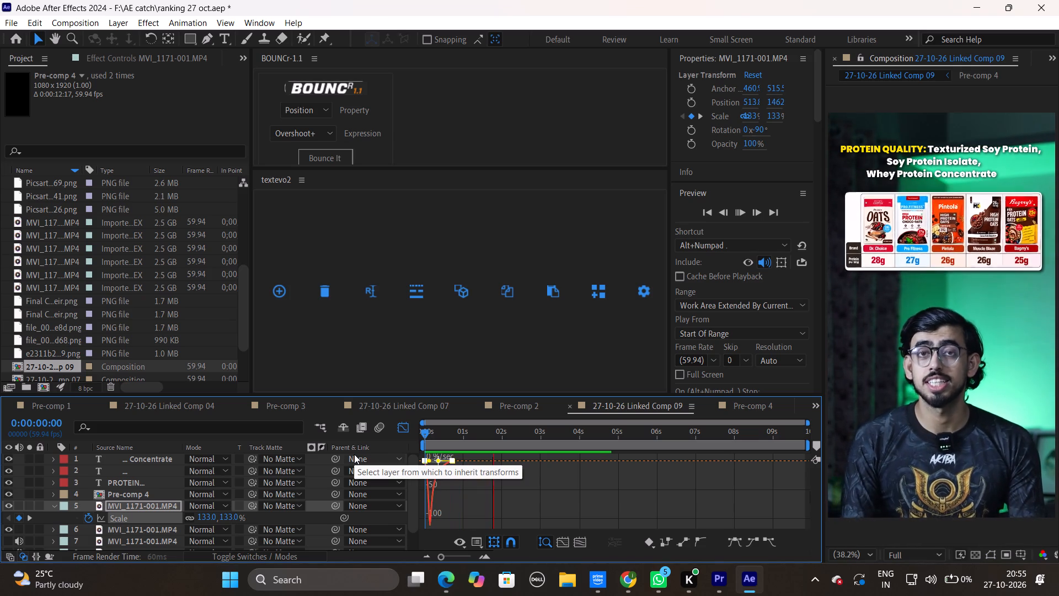
key(space)
click(402, 425)
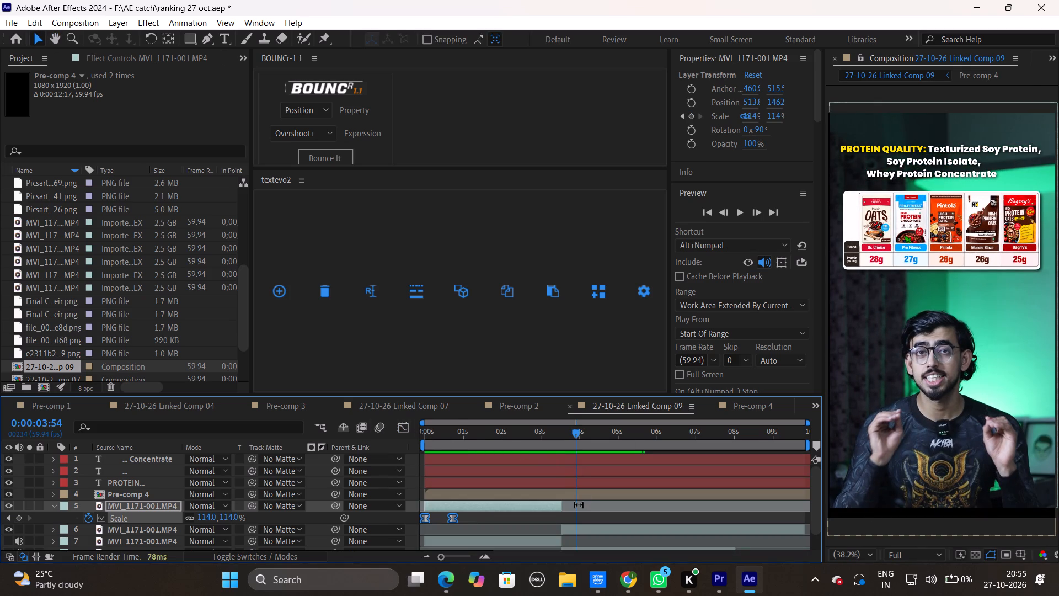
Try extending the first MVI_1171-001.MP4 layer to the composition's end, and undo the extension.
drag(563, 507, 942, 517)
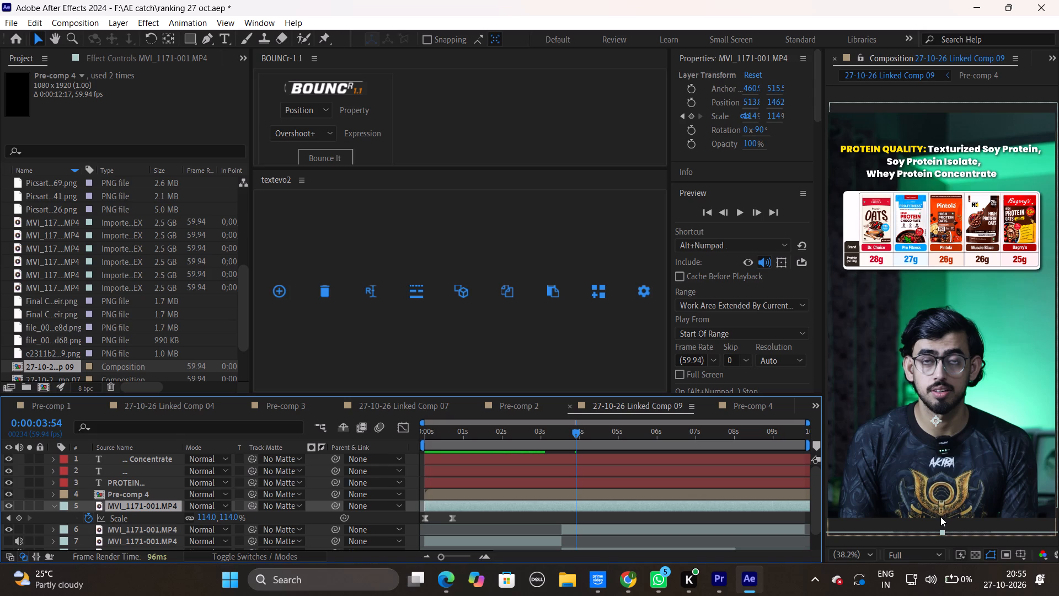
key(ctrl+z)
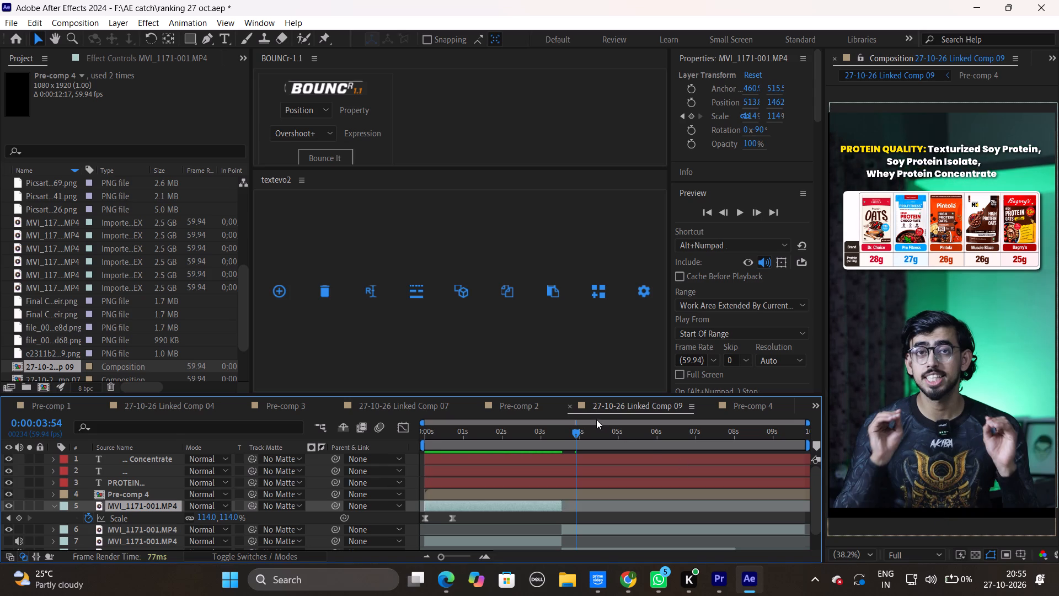
Preview Linked Comp 09 from the start up to about 0:00:03:25 to check when the product graphic animates against the speech.
drag(577, 428, 298, 467)
key(space)
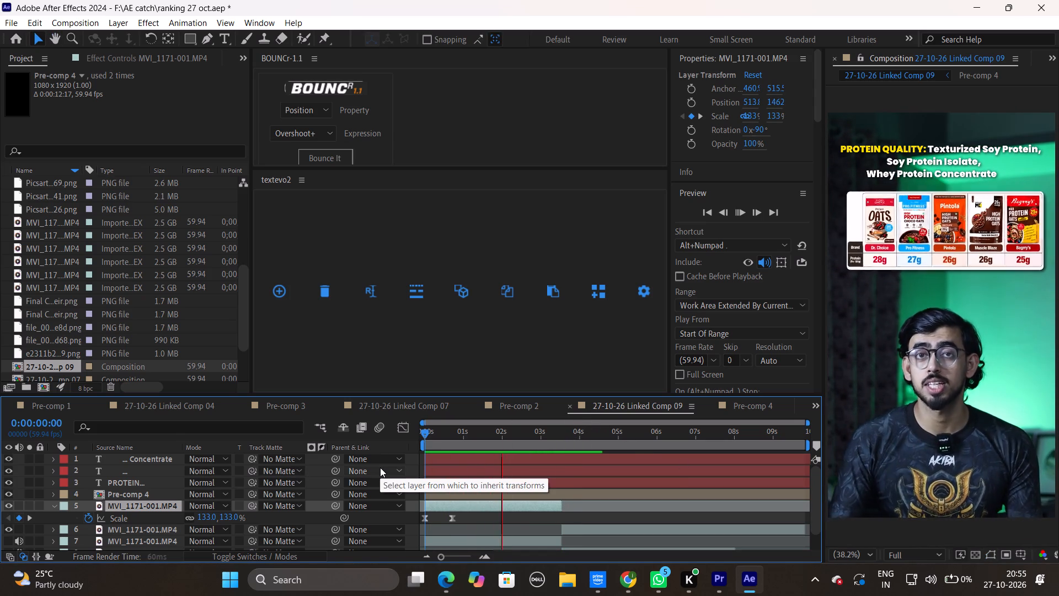
key(space)
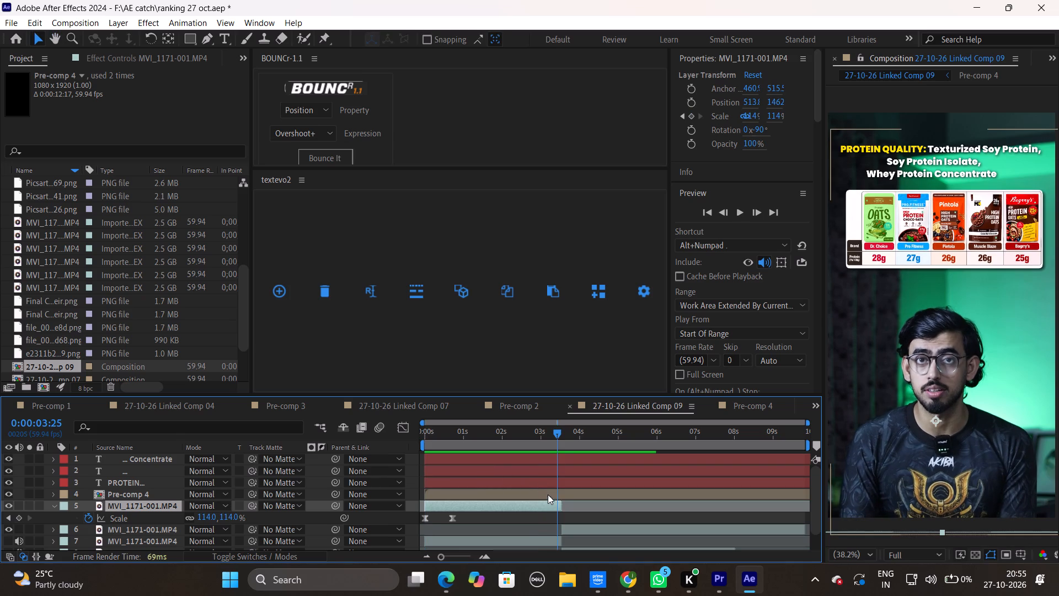
Open Pre-comp 4 from Linked Comp 09, reveal the keyframes of its three layers, and find where the product graphic enters.
click(548, 497)
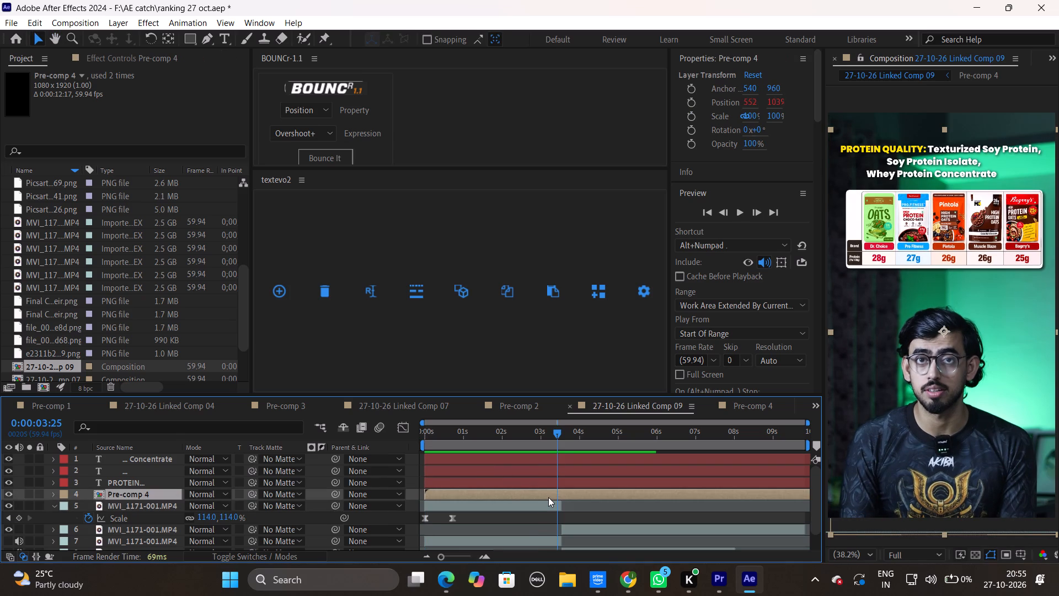
key(u)
click(548, 497)
double_click(548, 497)
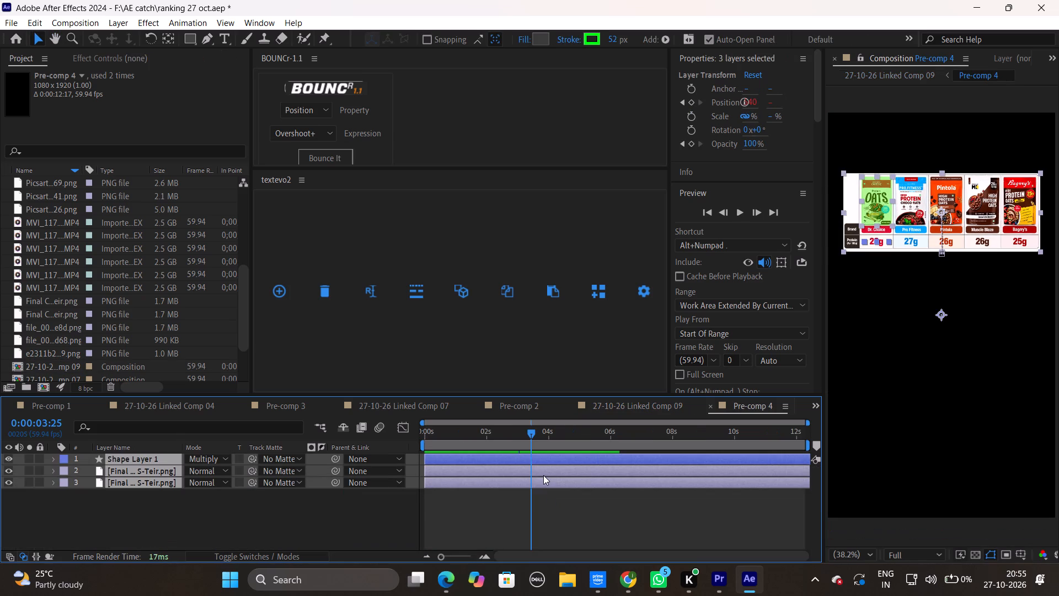
key(u)
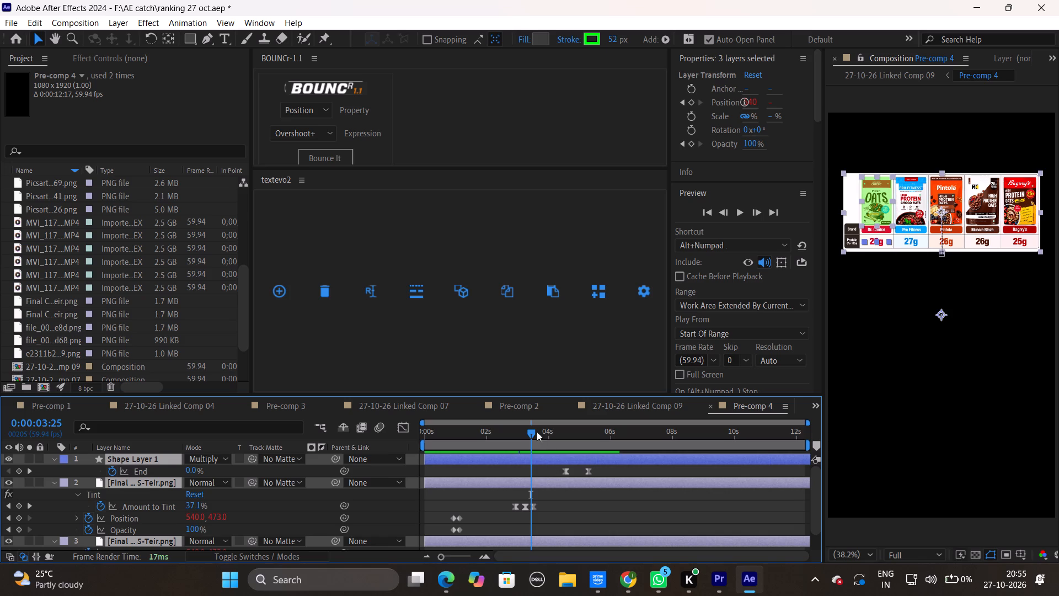
drag(534, 431, 463, 446)
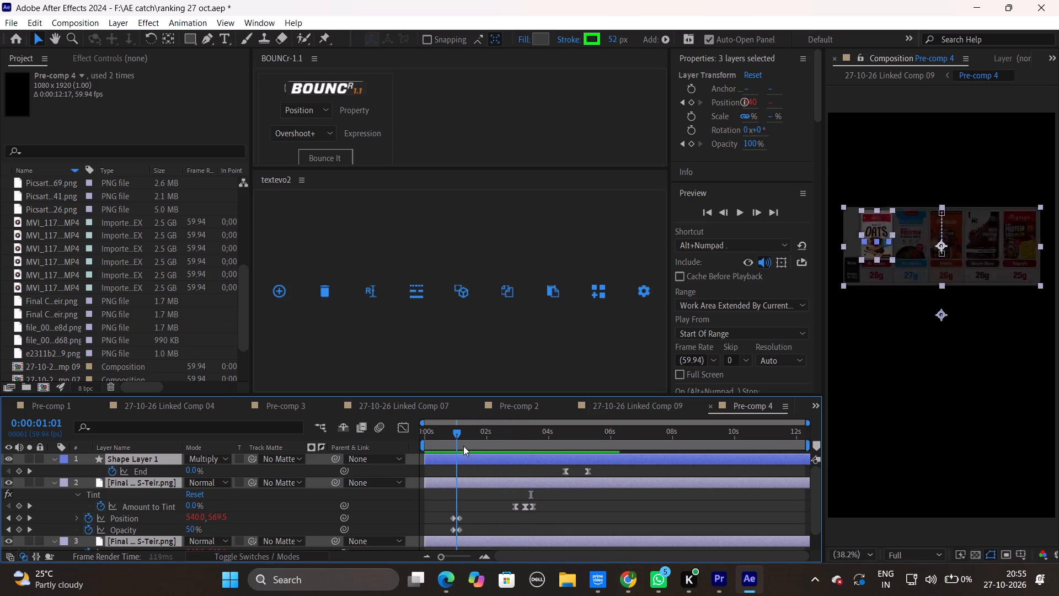
drag(463, 446, 478, 445)
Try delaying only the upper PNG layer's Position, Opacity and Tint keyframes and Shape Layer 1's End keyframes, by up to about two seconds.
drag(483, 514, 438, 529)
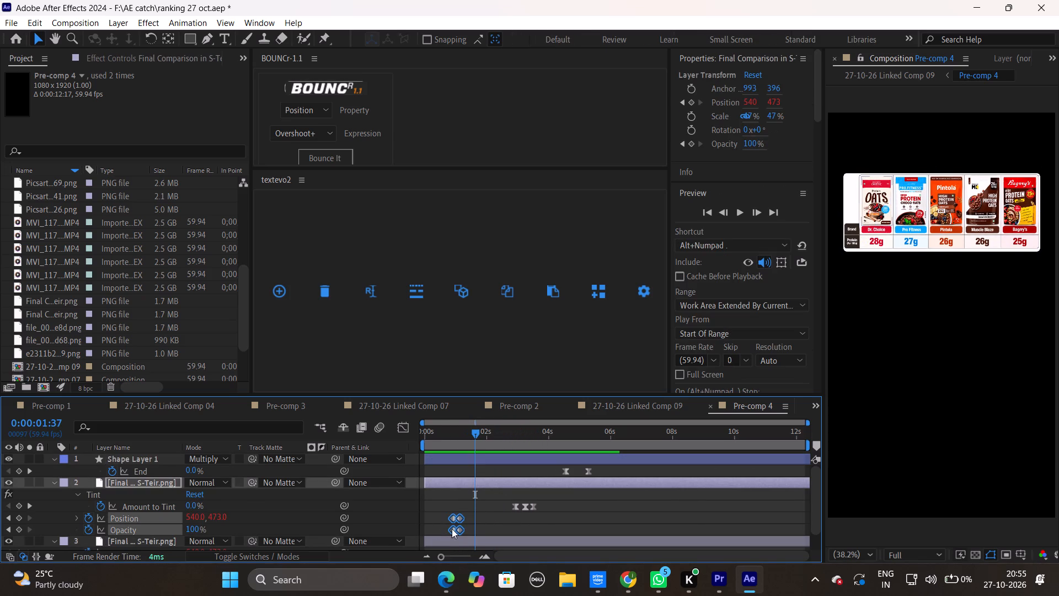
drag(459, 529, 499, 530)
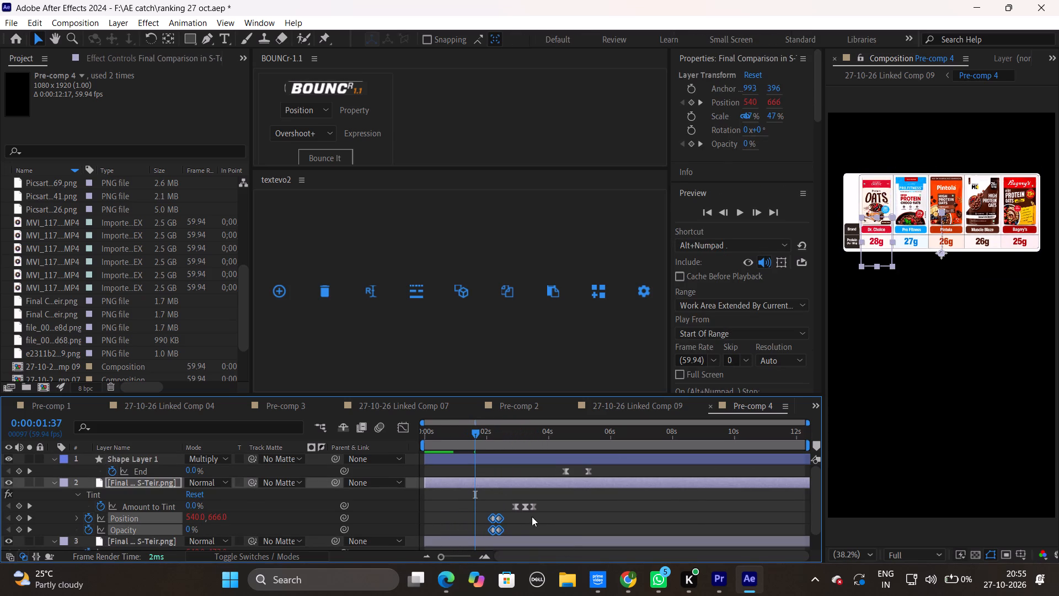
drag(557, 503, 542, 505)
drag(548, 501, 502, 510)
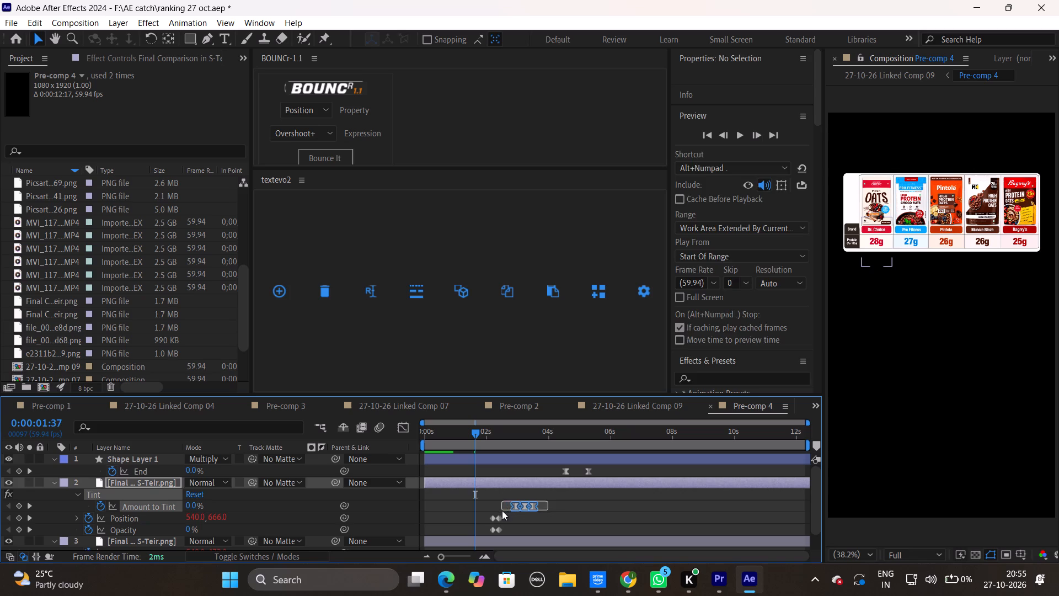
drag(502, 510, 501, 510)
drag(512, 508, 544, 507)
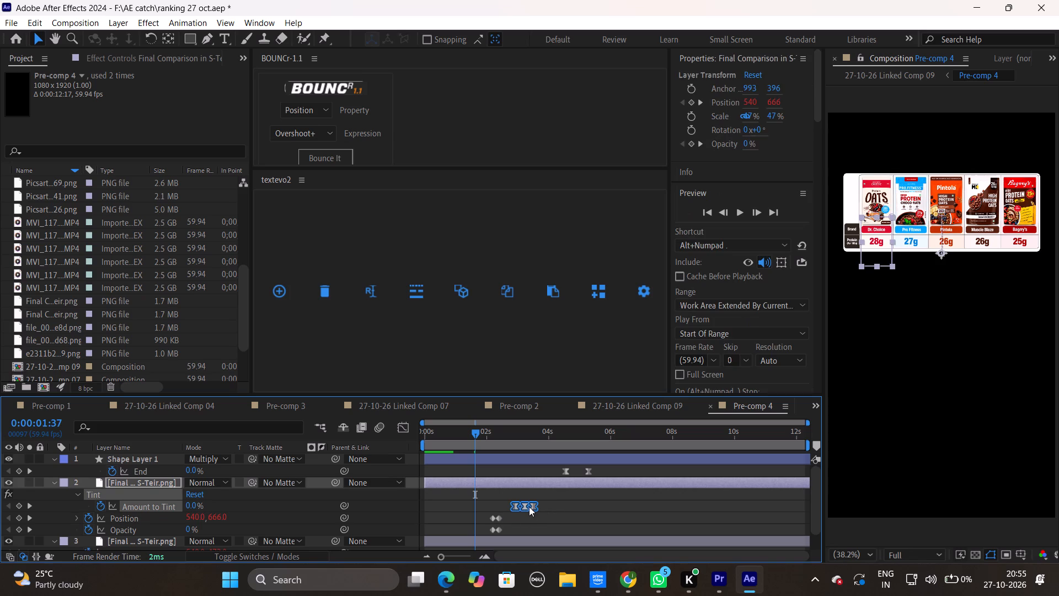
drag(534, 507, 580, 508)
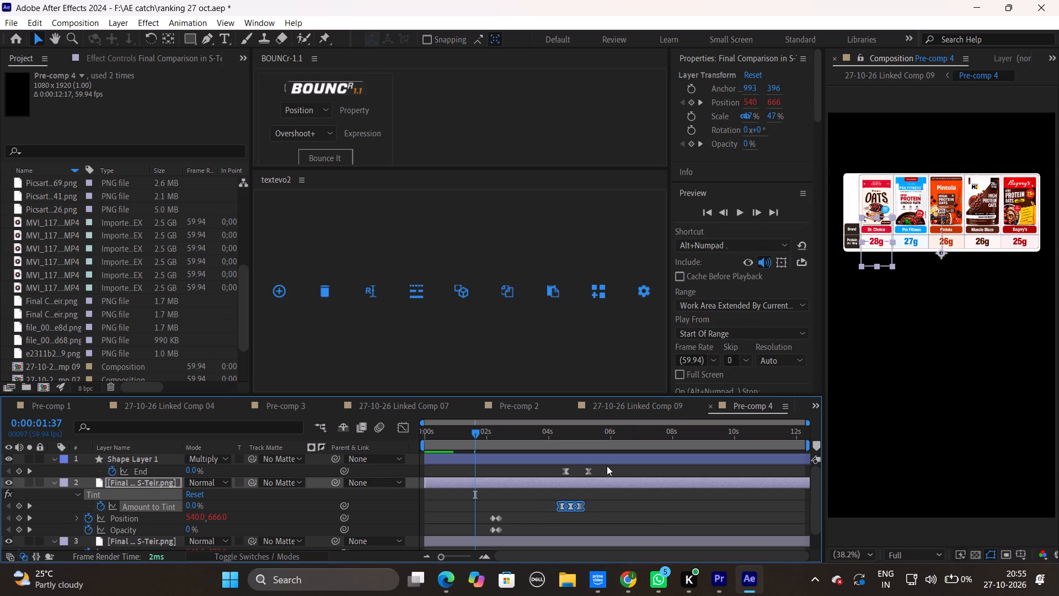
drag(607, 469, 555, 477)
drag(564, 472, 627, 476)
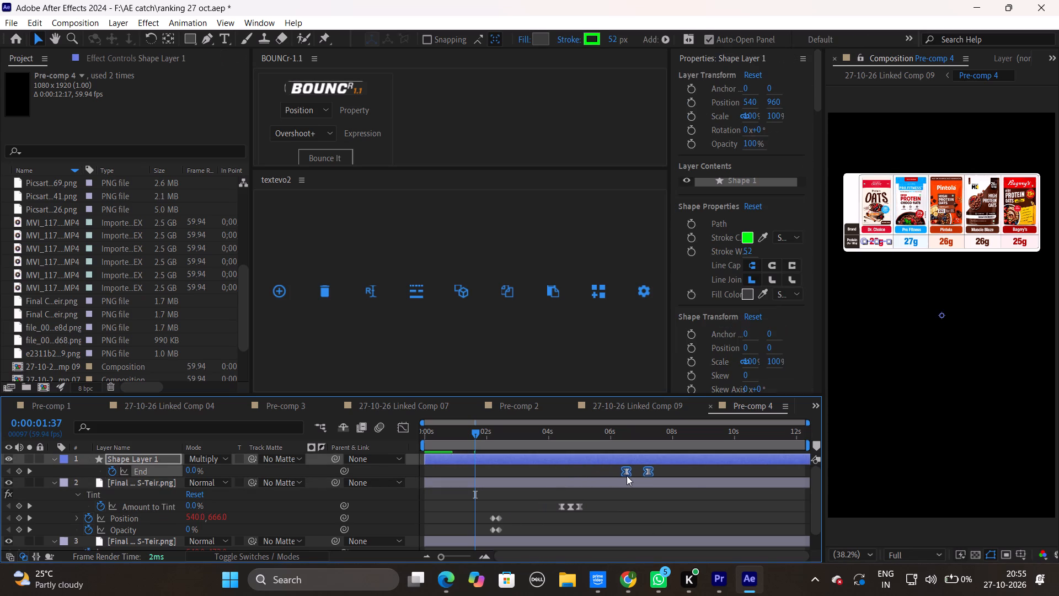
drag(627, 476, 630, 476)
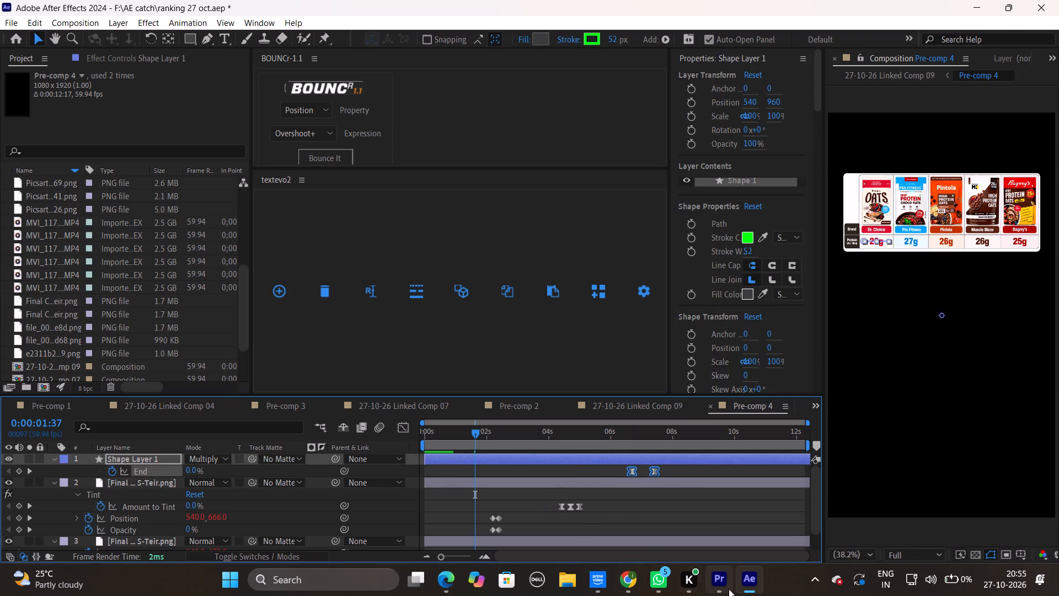
Switch to Premiere Pro, check the graphic's timing around 00:01:01:52 in the Linked Comp 09 clip, and return to After Effects.
click(727, 588)
drag(418, 327, 412, 331)
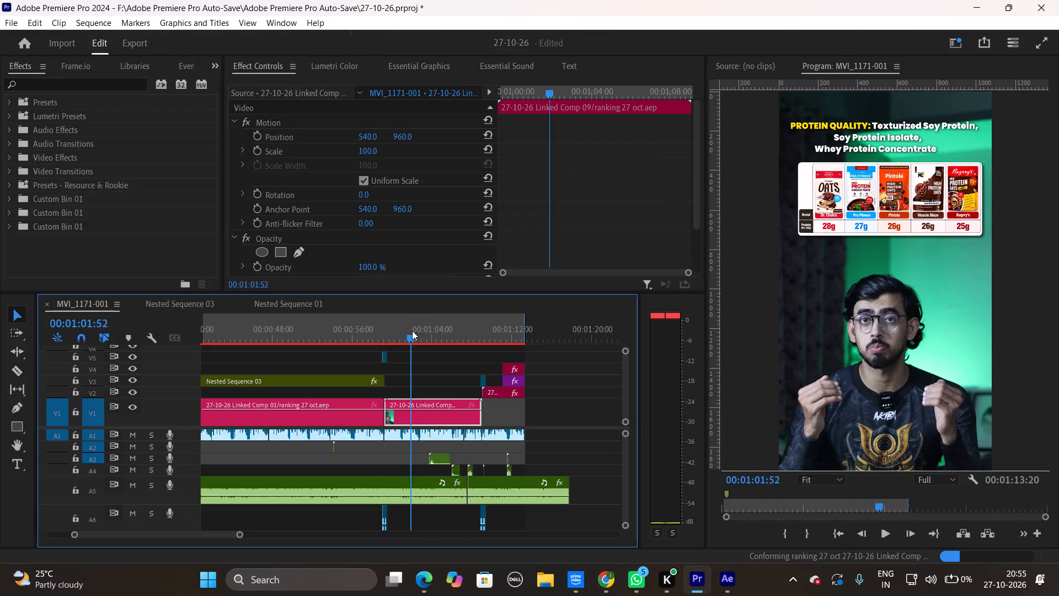
drag(412, 331, 419, 336)
click(723, 583)
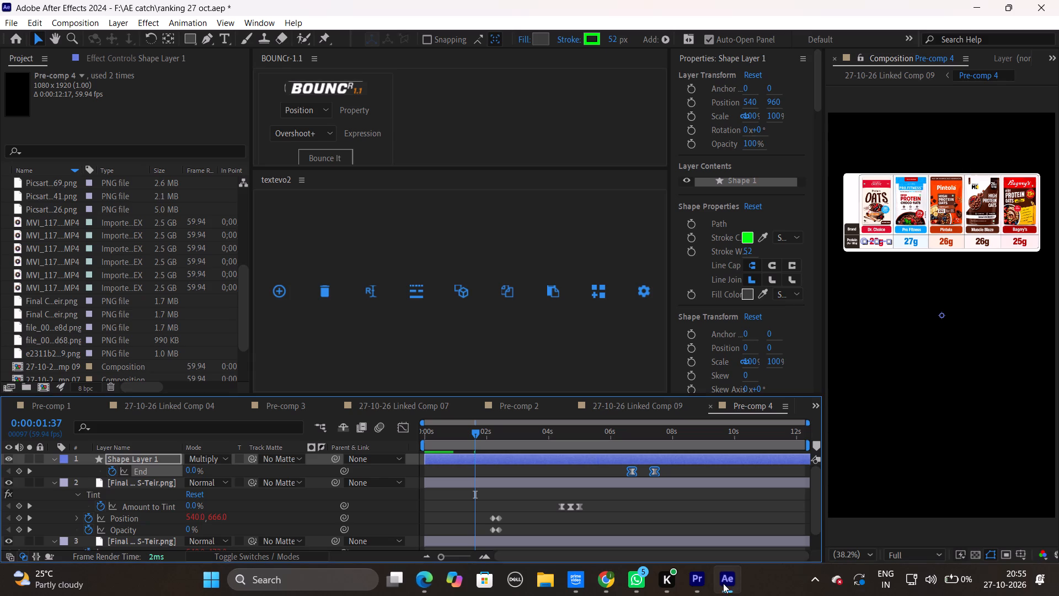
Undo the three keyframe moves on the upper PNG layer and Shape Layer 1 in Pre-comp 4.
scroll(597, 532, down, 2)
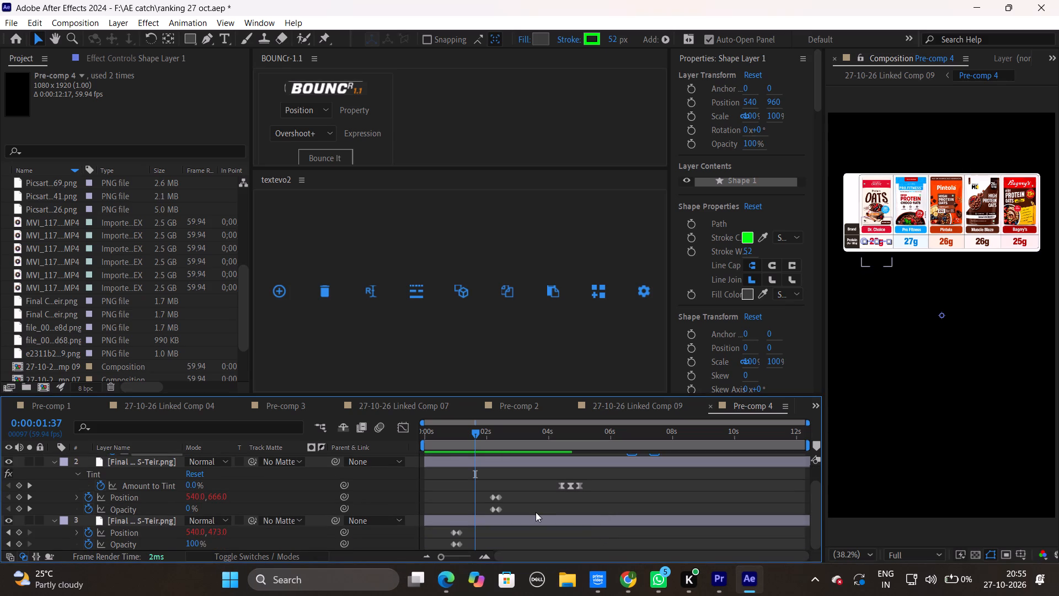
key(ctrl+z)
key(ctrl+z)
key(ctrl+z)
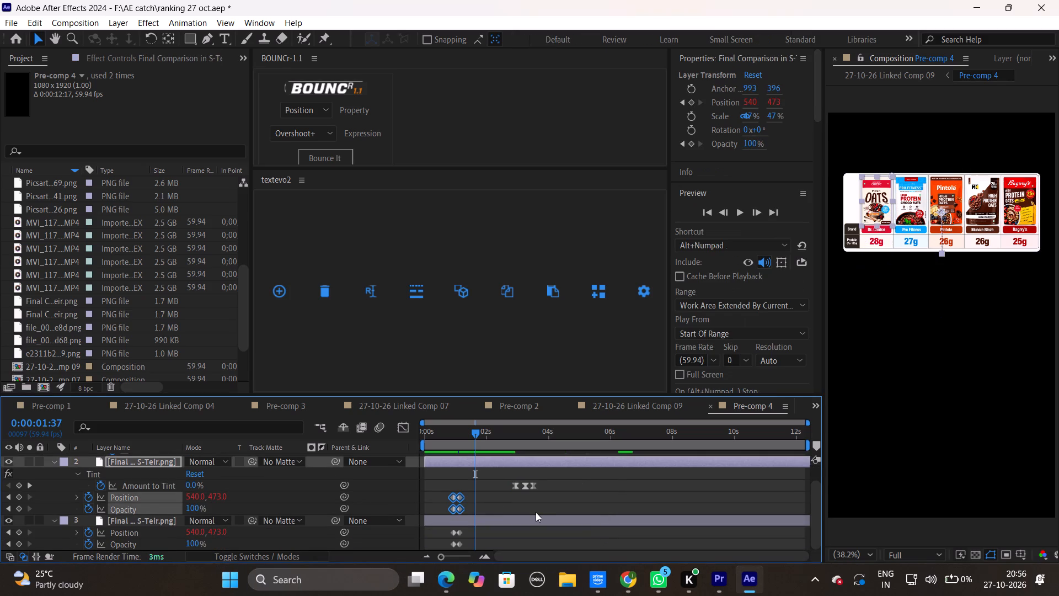
Delay the Position and Opacity keyframes of both PNG layers together by about one second, starting at about 2 seconds.
drag(468, 490, 445, 542)
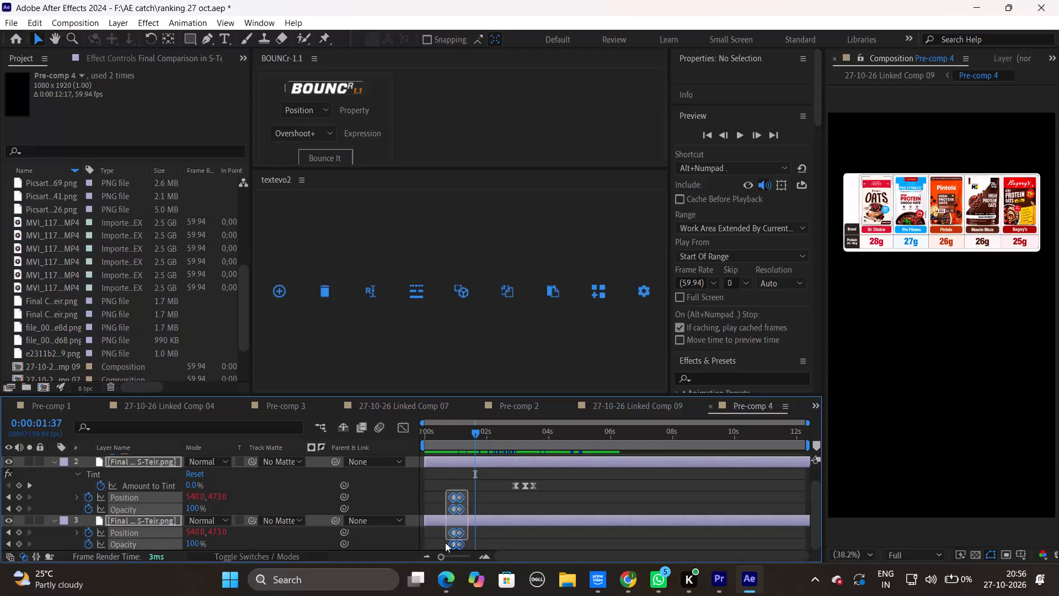
drag(445, 542, 444, 545)
drag(459, 546, 487, 549)
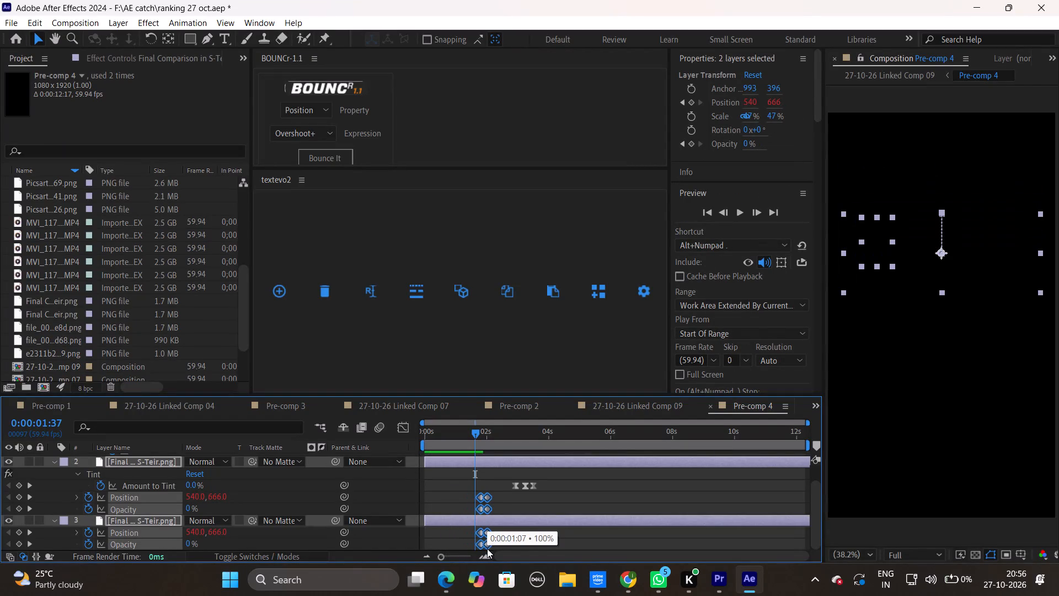
drag(487, 549, 491, 549)
Delay the upper PNG layer's Amount to Tint keyframes to start at about 3.9 seconds and Shape Layer 1's End keyframes at about 5.7 seconds.
drag(559, 481, 505, 489)
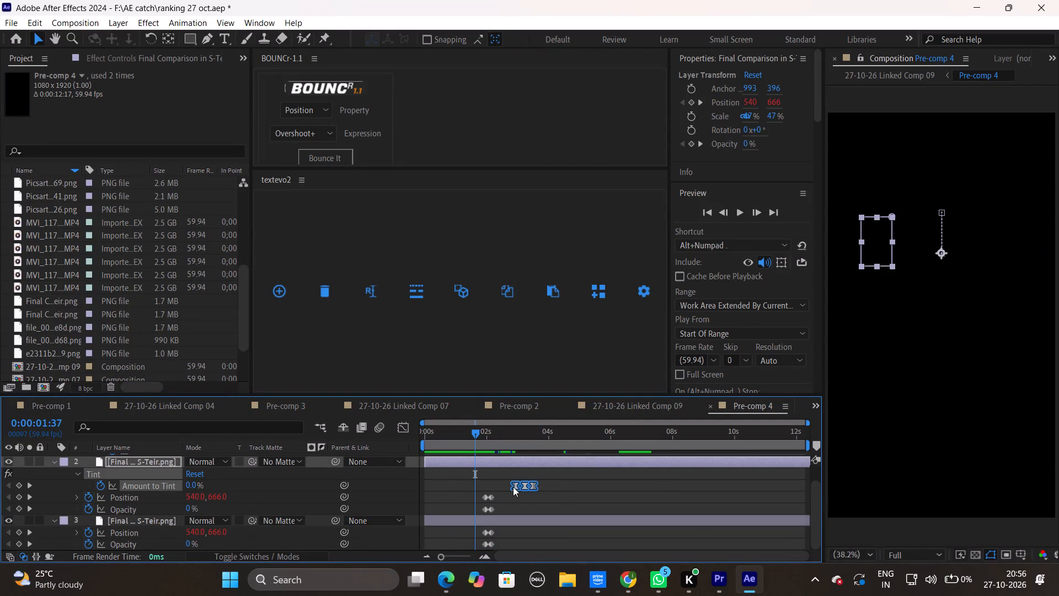
drag(513, 487, 541, 486)
scroll(646, 487, up, 2)
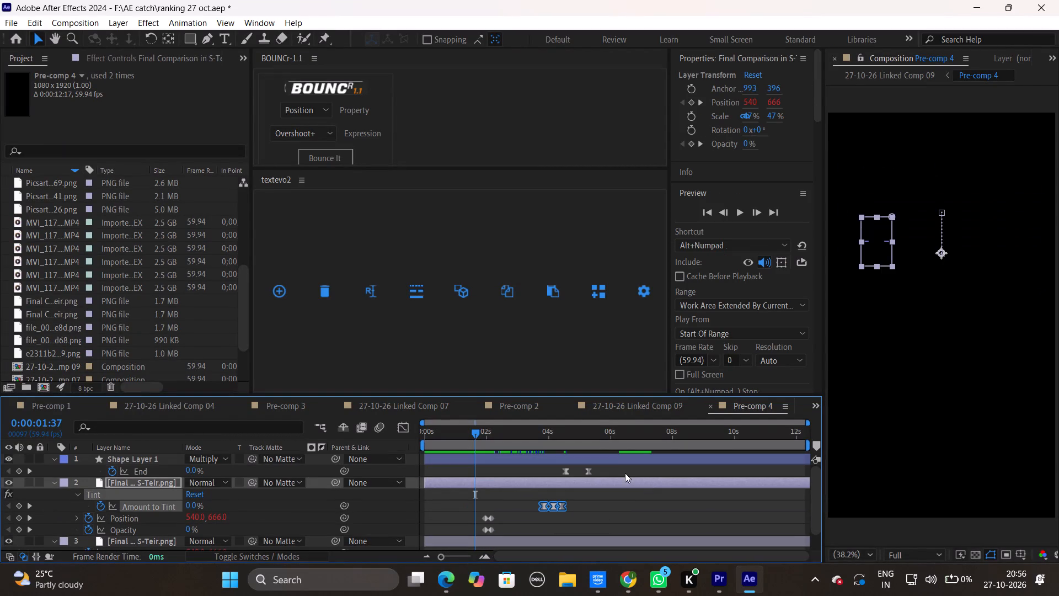
drag(616, 472, 552, 477)
drag(564, 472, 590, 473)
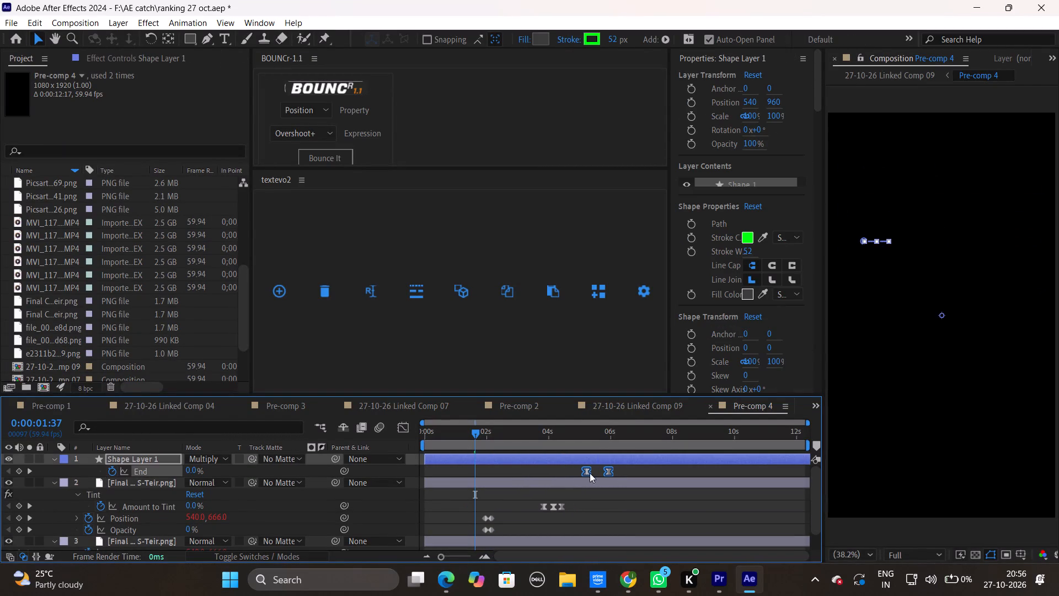
drag(590, 473, 598, 473)
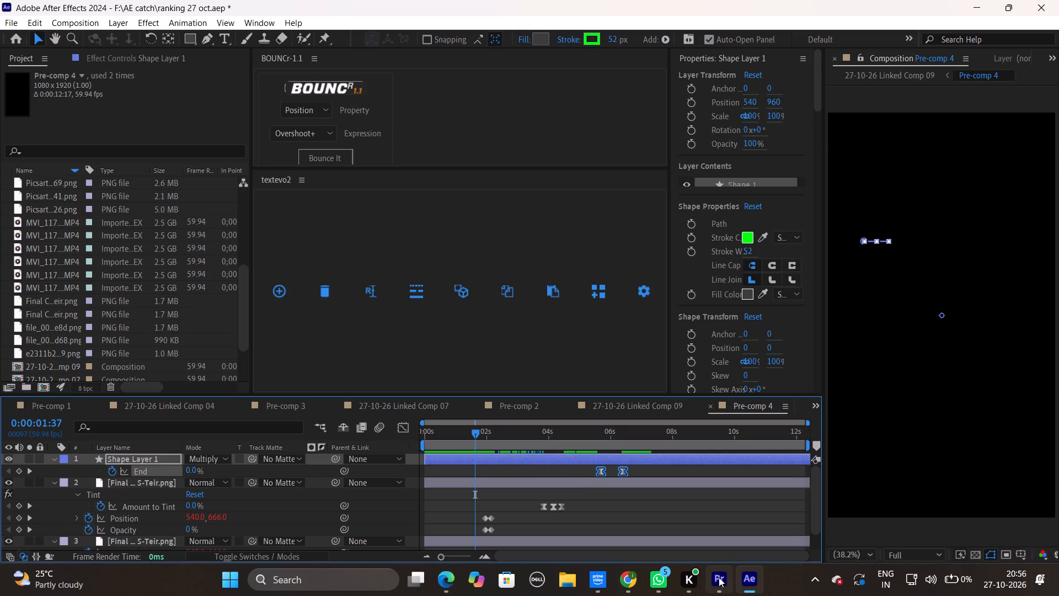
Switch to Premiere Pro and play the Linked Comp 09 clip from its start to check the graphic's entrance against the audio.
click(719, 577)
drag(422, 328, 404, 334)
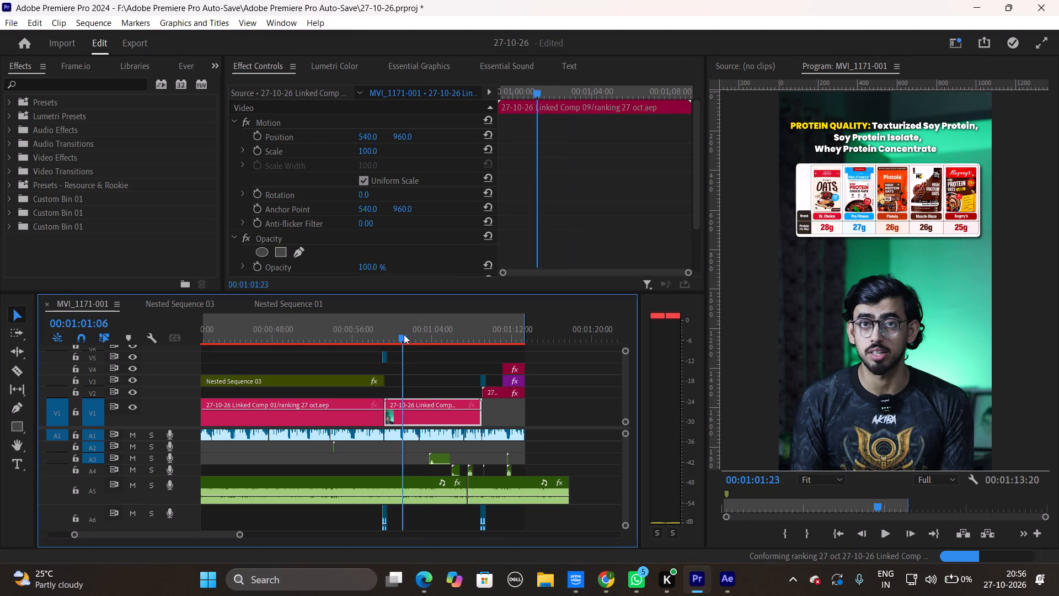
drag(404, 334, 383, 345)
key(space)
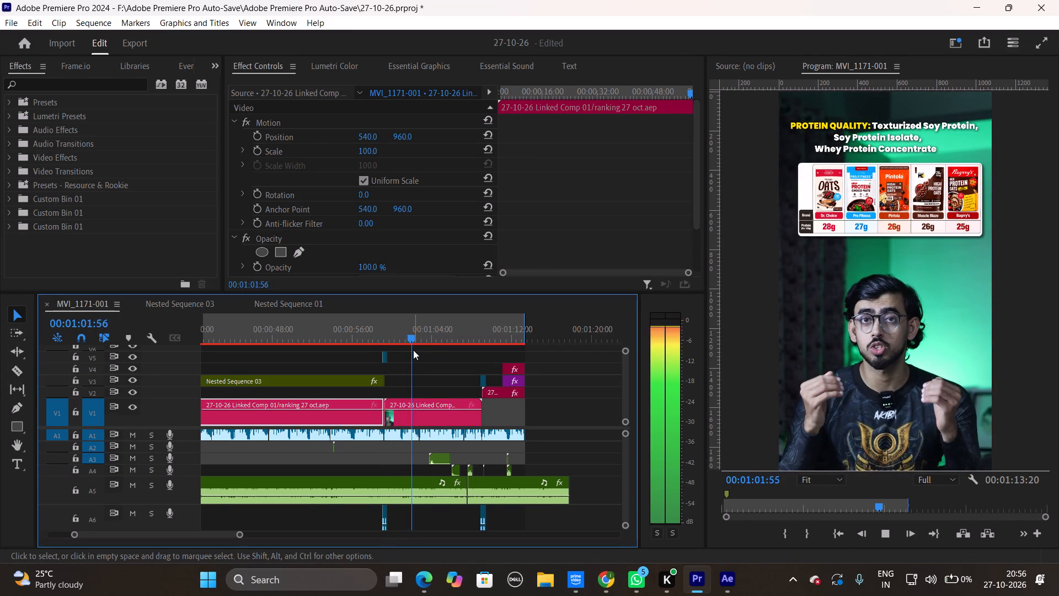
key(space)
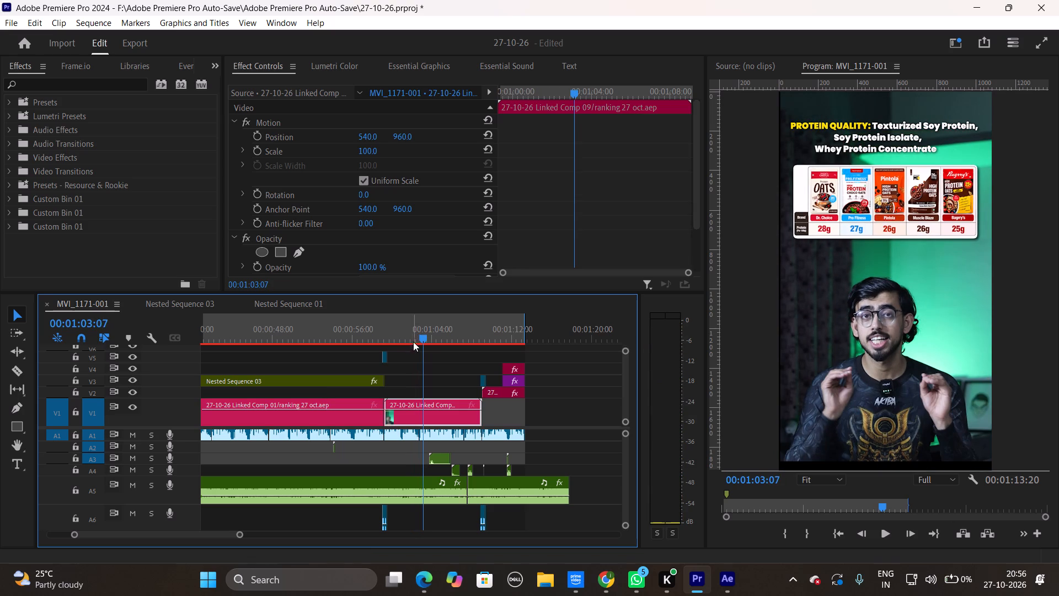
drag(419, 339, 398, 345)
Reopen Linked Comp 09 in After Effects through its Premiere Pro clip and preview it from the start to check the retimed product graphic.
right_click(426, 417)
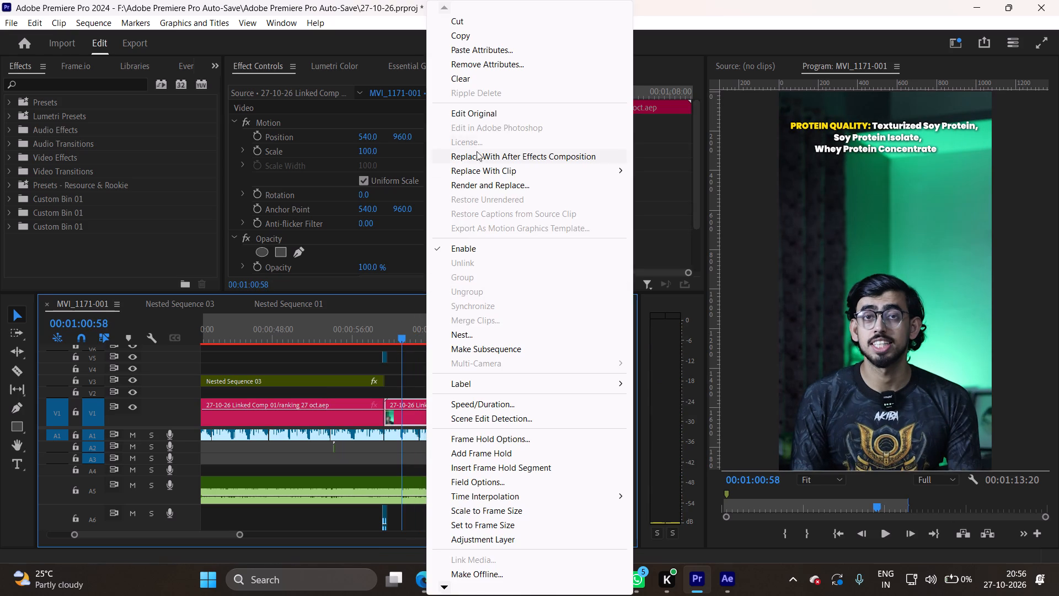
click(486, 116)
drag(483, 425, 410, 449)
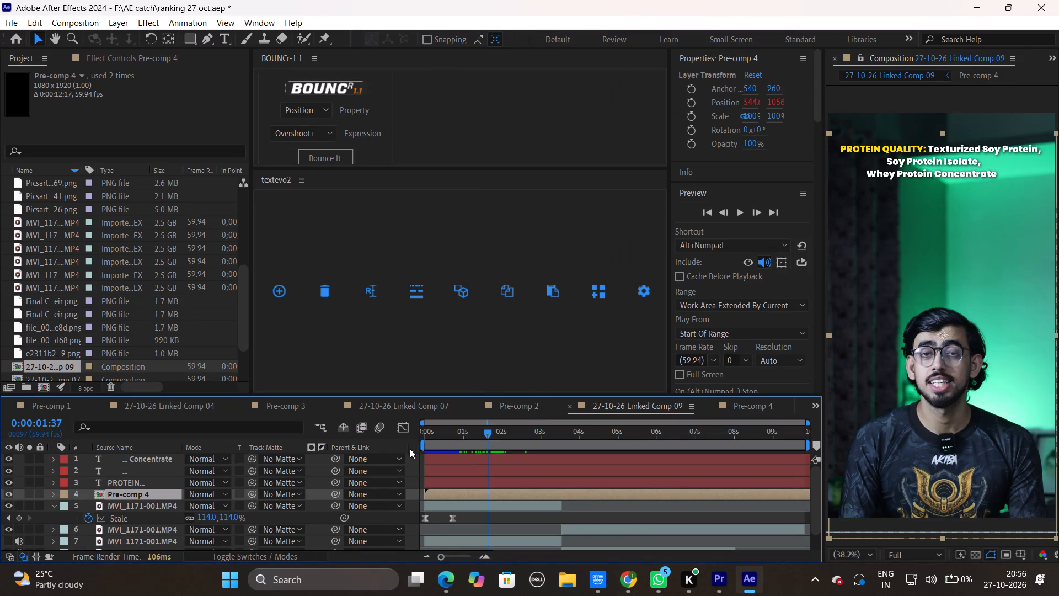
drag(410, 449, 398, 452)
drag(488, 434, 348, 454)
key(space)
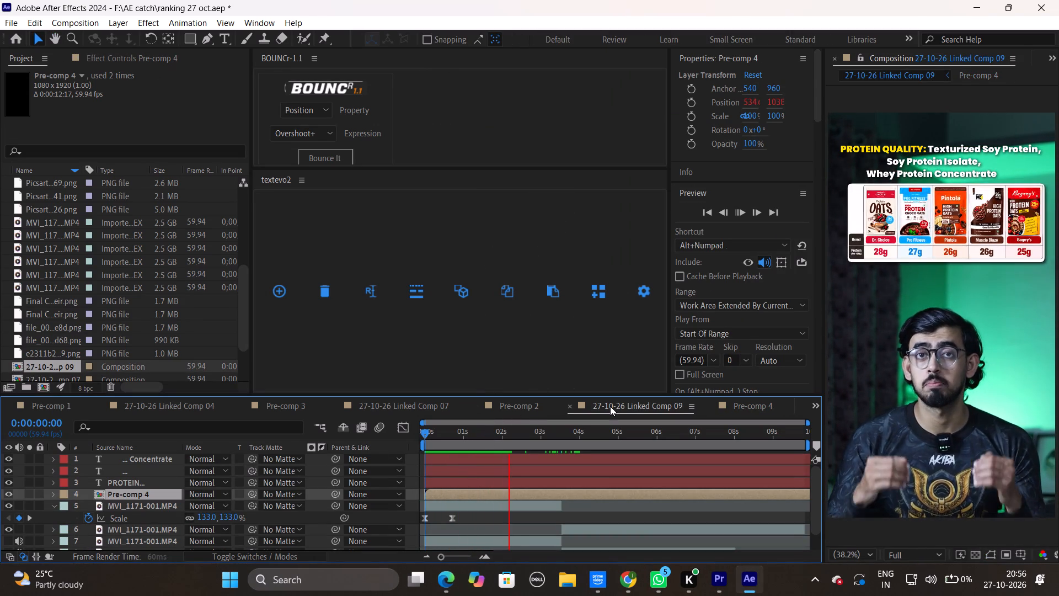
In Pre-comp 4, delay all keyframes of Shape Layer 1 and both PNG layers together, with Position and Opacity starting at about 3.5 seconds.
key(space)
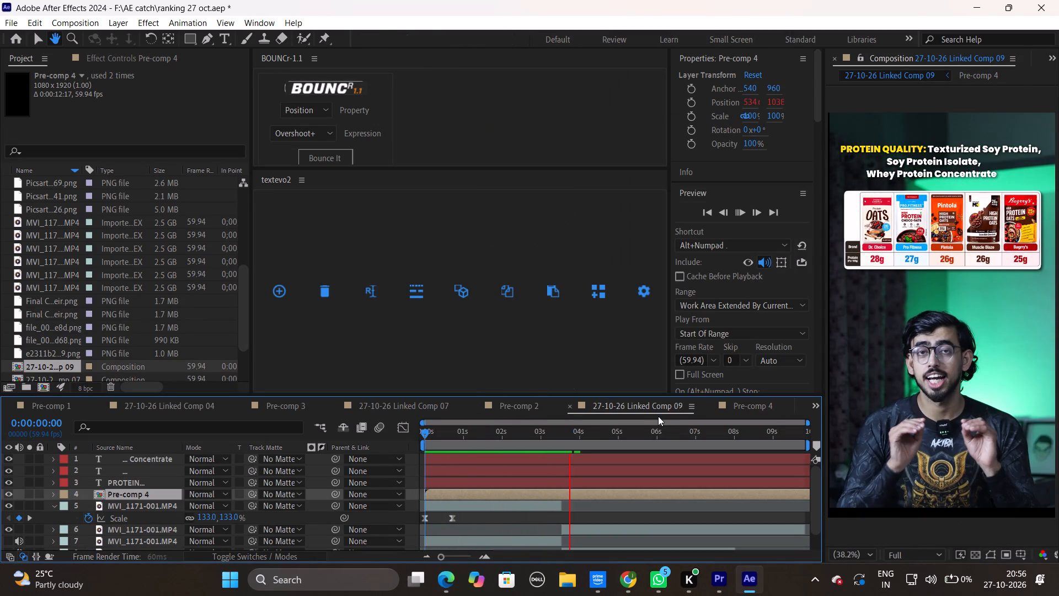
drag(570, 434, 560, 440)
key(space)
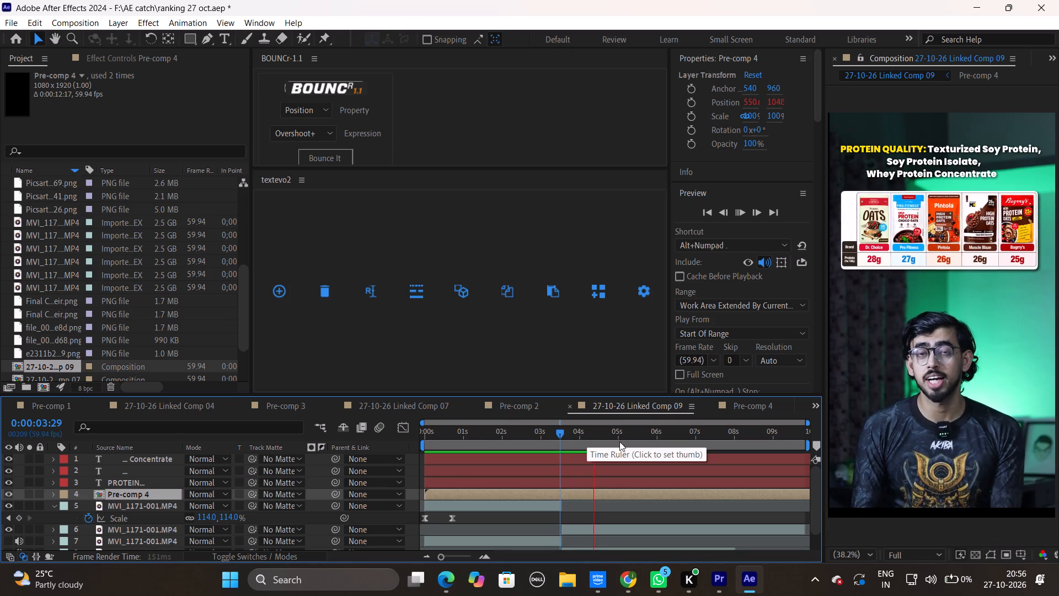
key(space)
drag(603, 437, 560, 446)
double_click(570, 491)
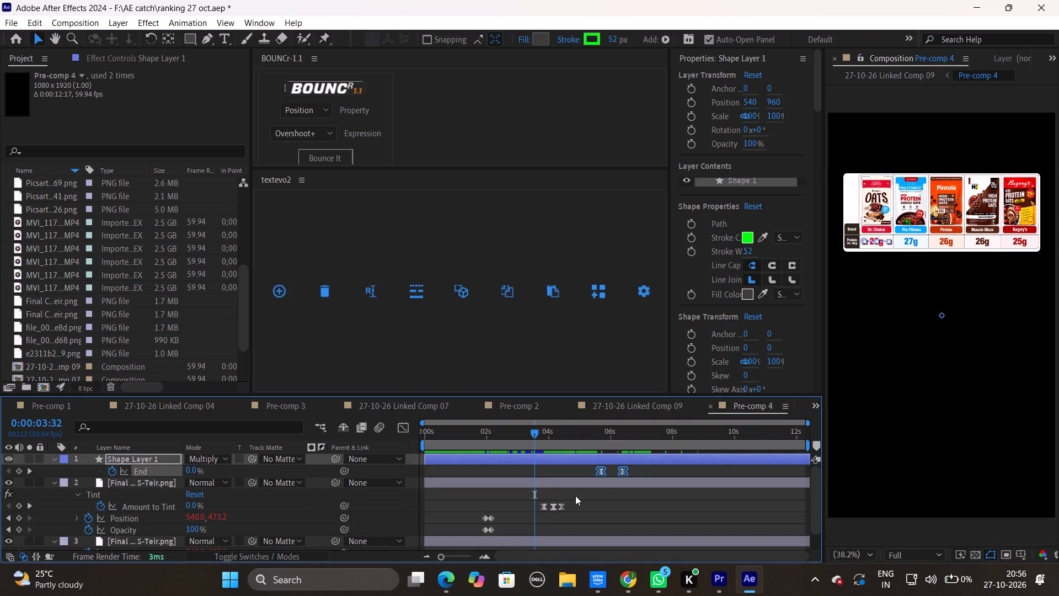
click(593, 504)
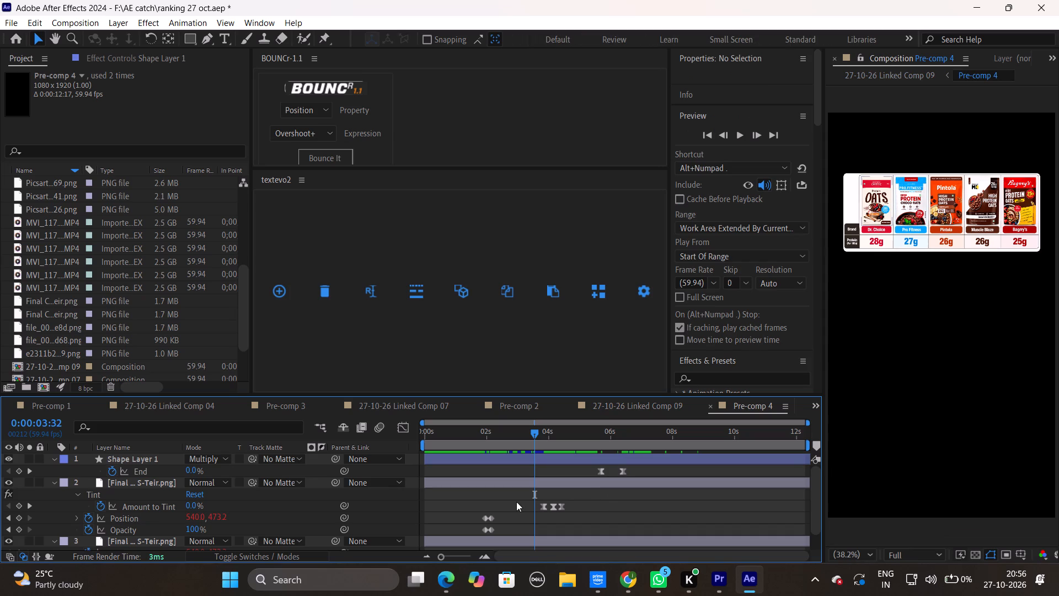
scroll(510, 513, down, 1)
drag(504, 496, 478, 542)
scroll(598, 510, up, 2)
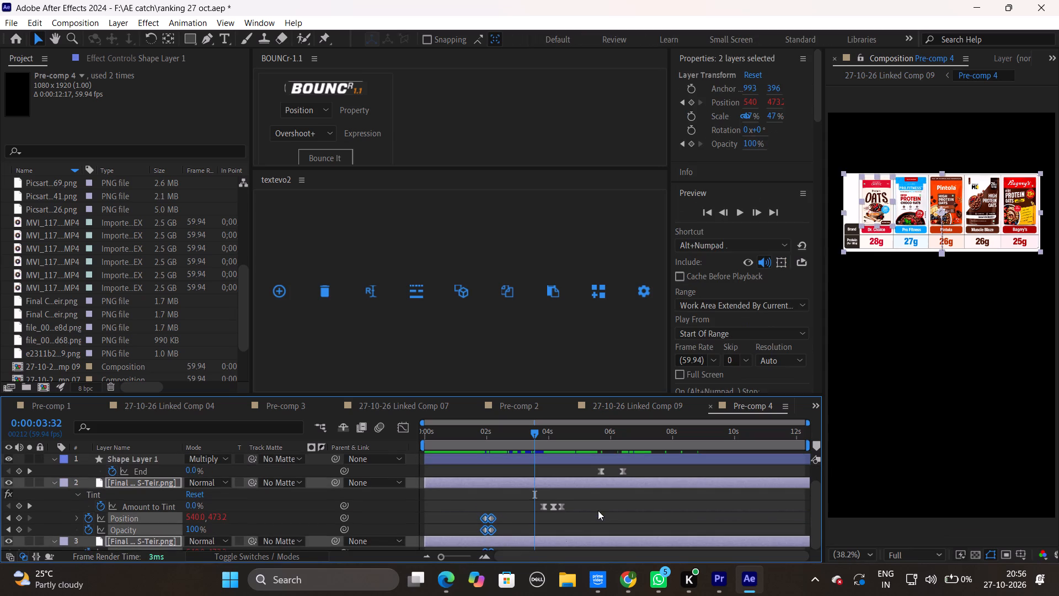
drag(633, 472, 476, 552)
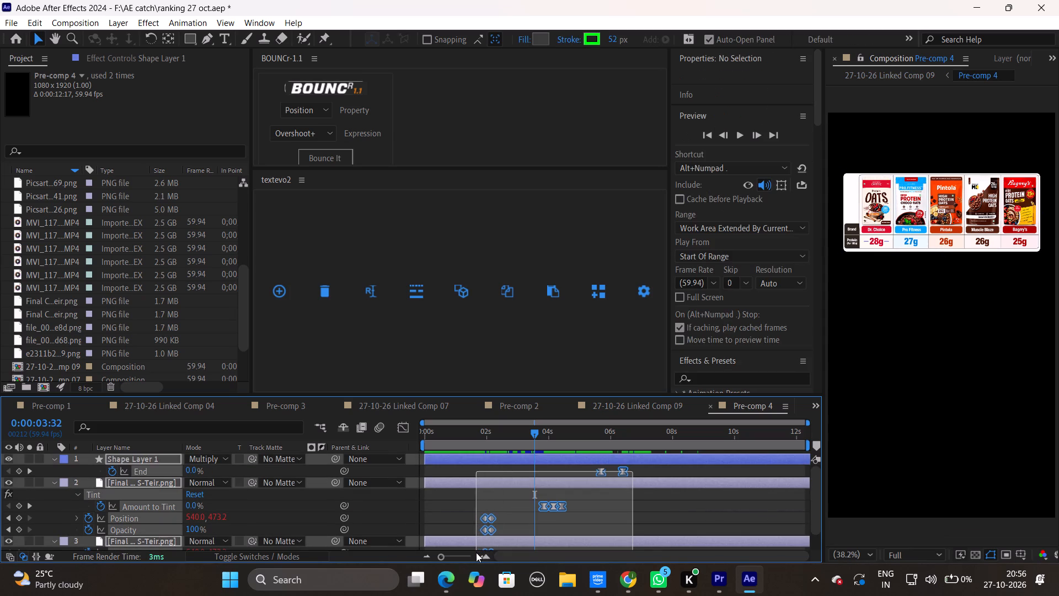
drag(476, 552, 475, 549)
drag(493, 543, 540, 545)
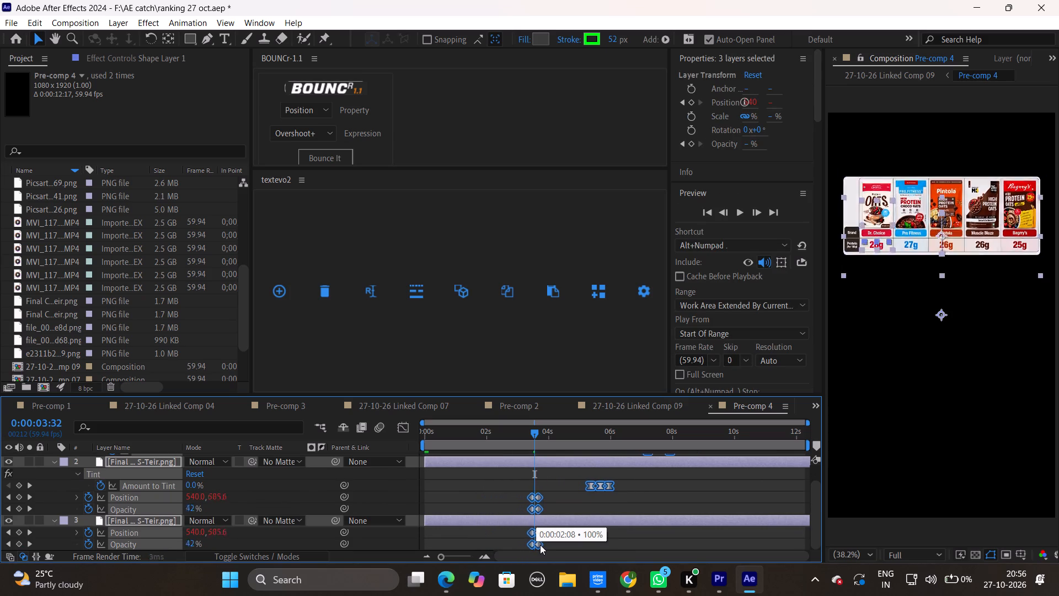
drag(540, 545, 541, 545)
Preview Pre-comp 4, then reopen Linked Comp 09 through its Premiere Pro clip and play it from the start to check the graphic's new timing.
key(space)
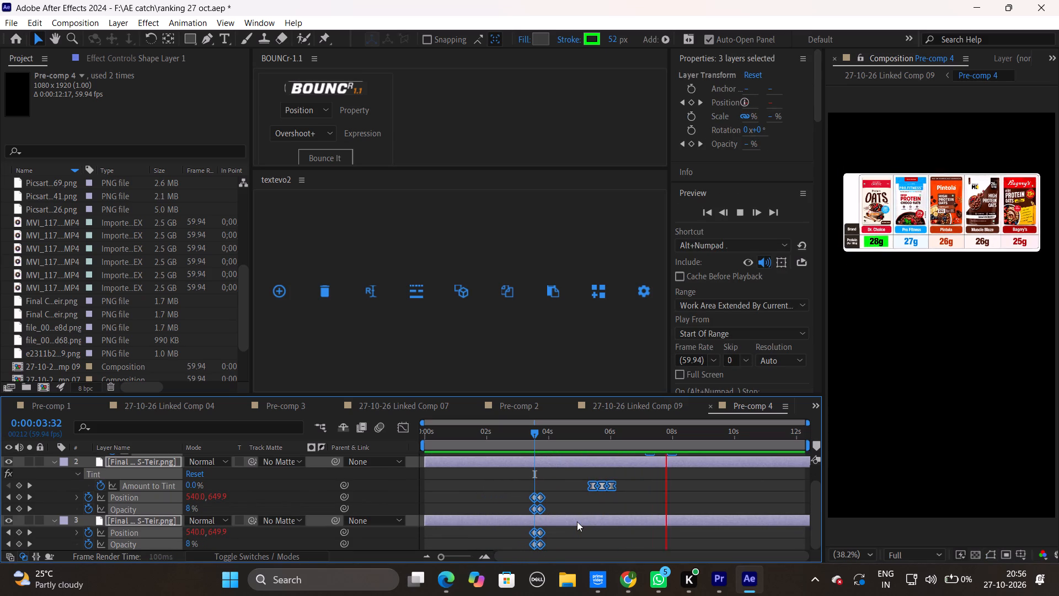
key(space)
click(718, 583)
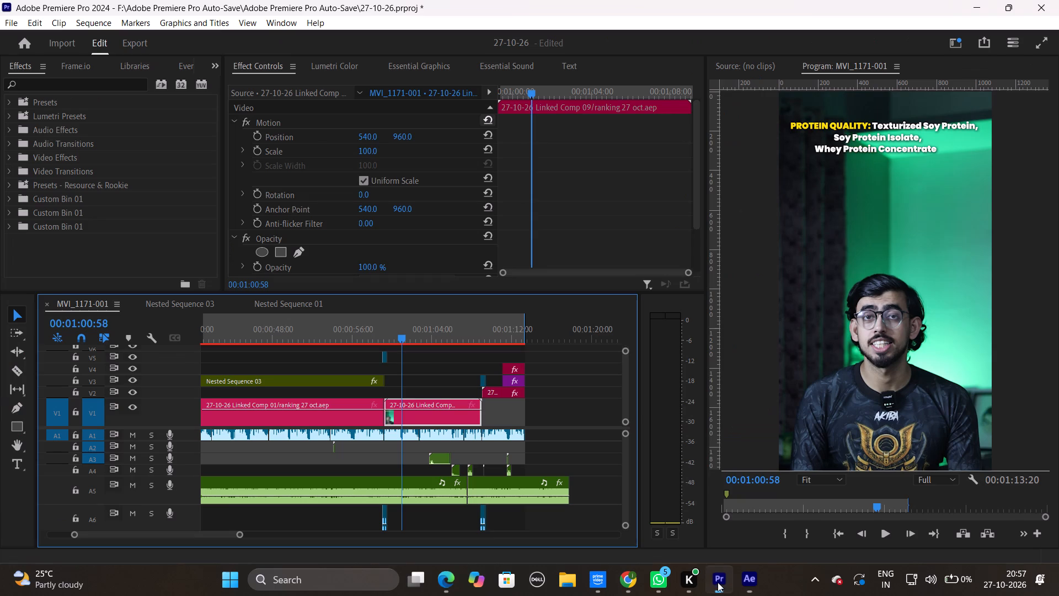
click(403, 329)
right_click(422, 417)
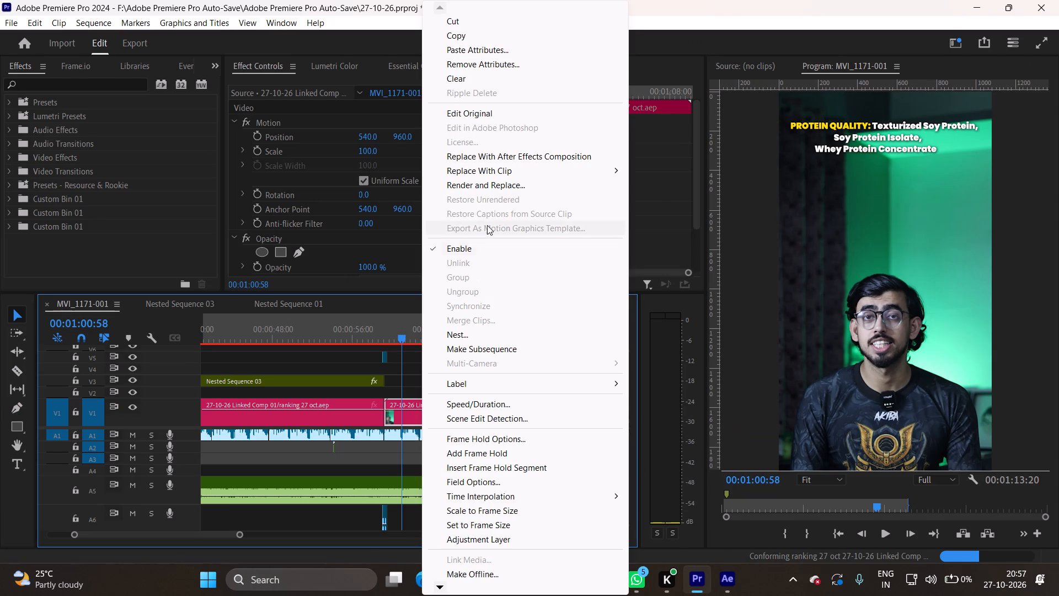
click(495, 111)
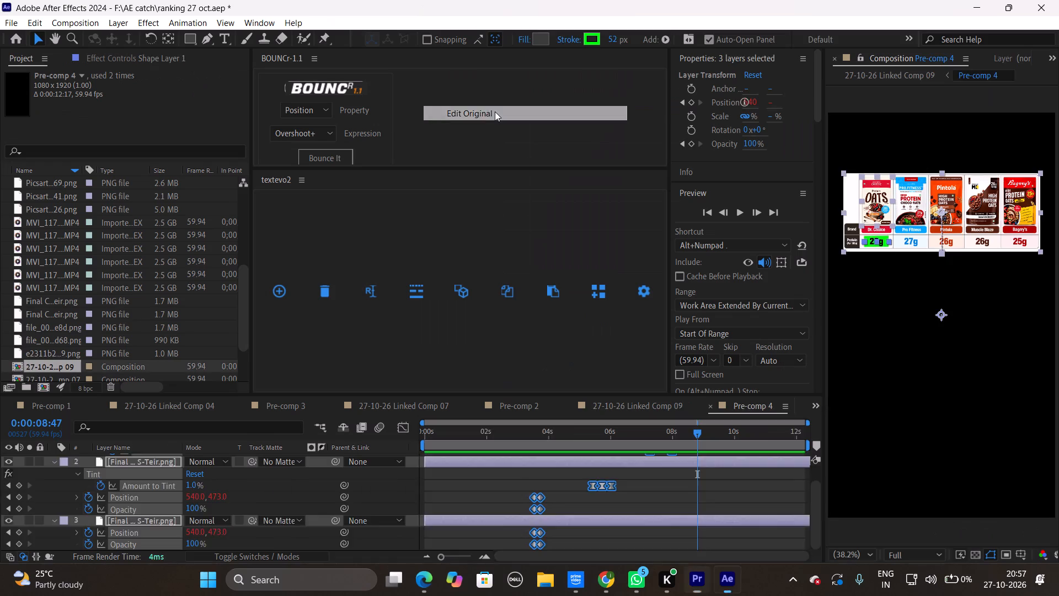
drag(728, 428, 335, 456)
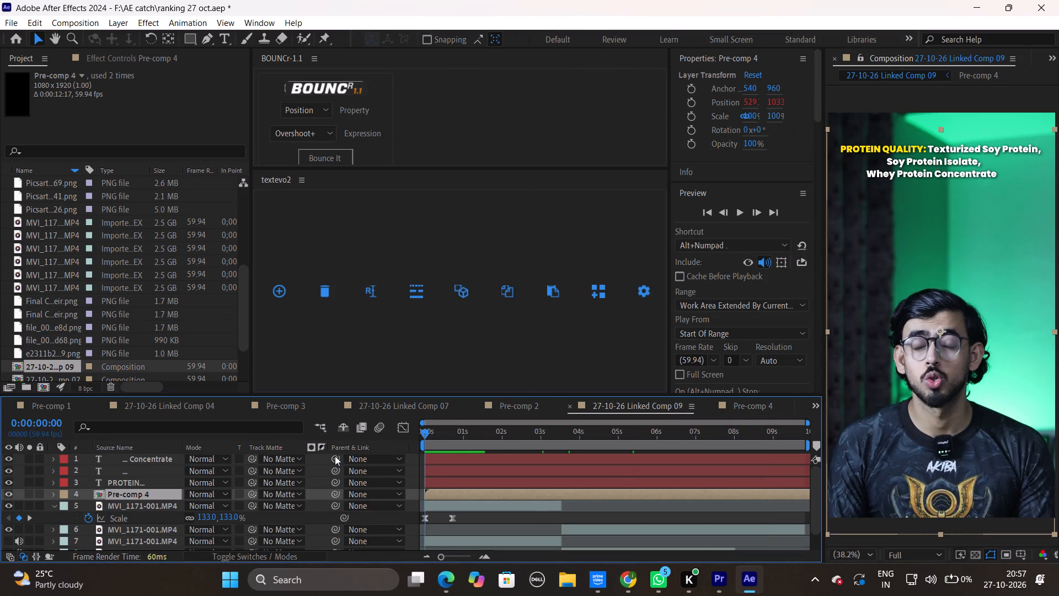
key(space)
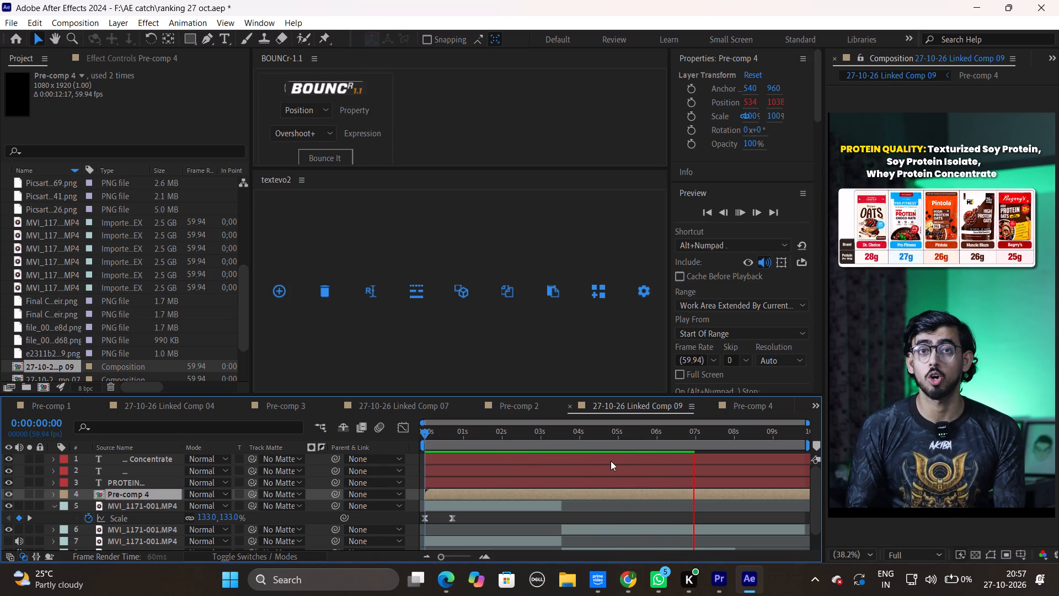
key(space)
drag(696, 440, 429, 500)
key(space)
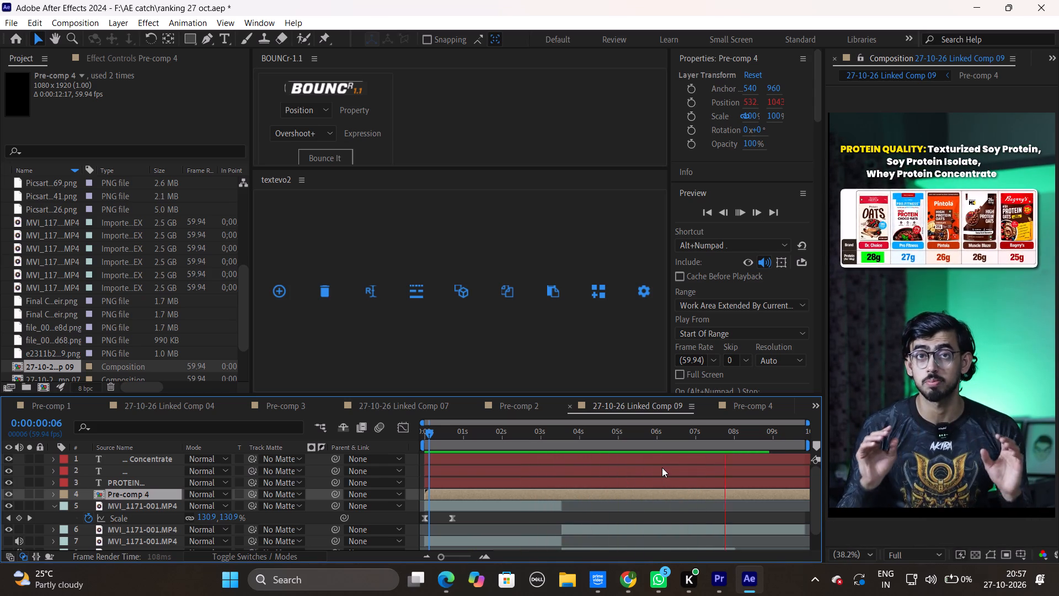
key(space)
Replay Linked Comp 09 repeatedly between about 5 and 7 seconds to find the spoken cue for the product highlight.
drag(748, 435, 723, 438)
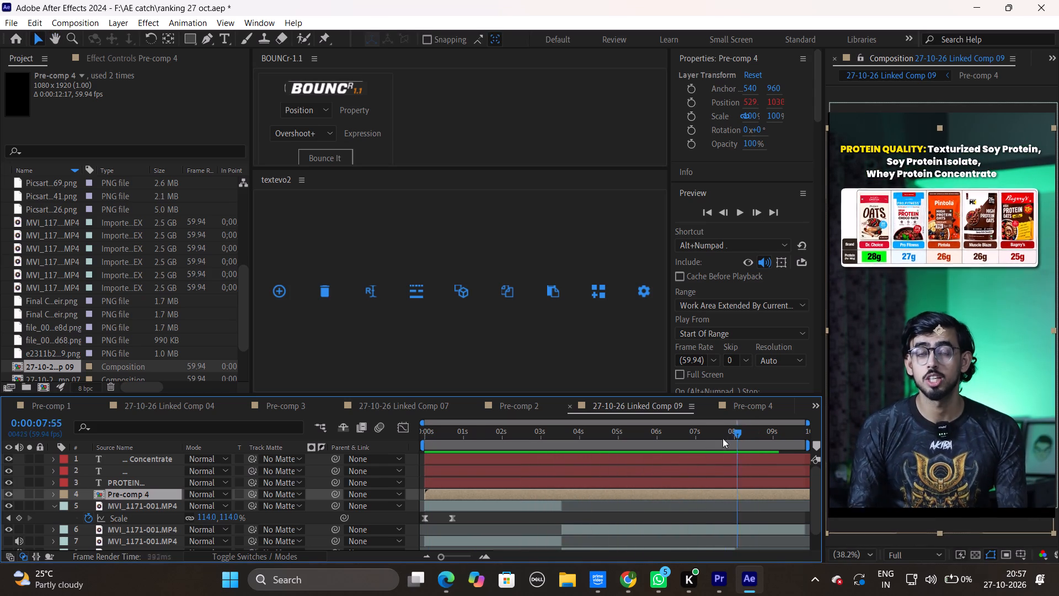
drag(723, 438, 645, 449)
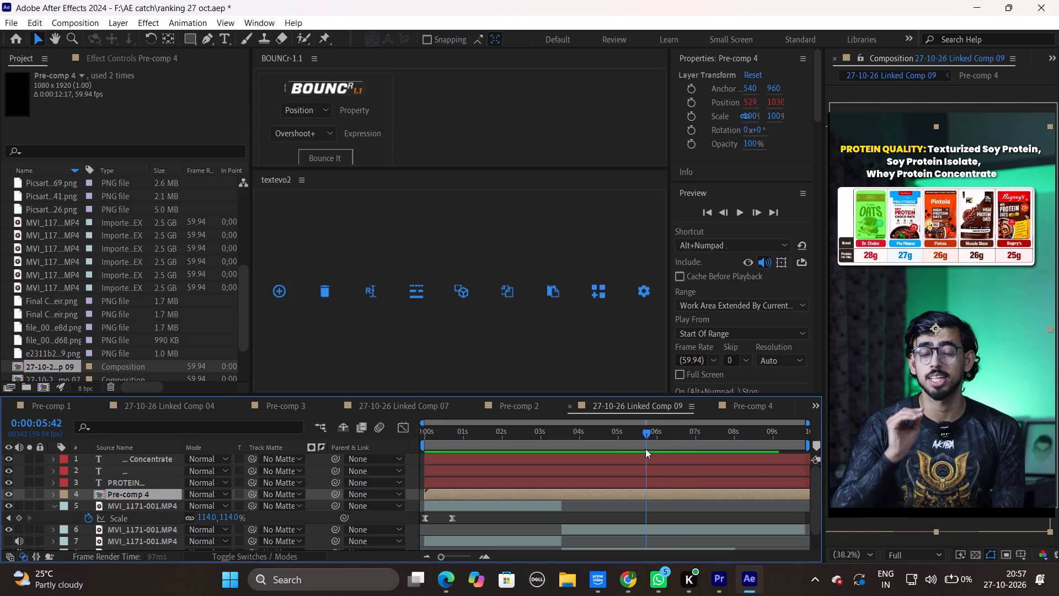
drag(645, 449, 625, 451)
key(space)
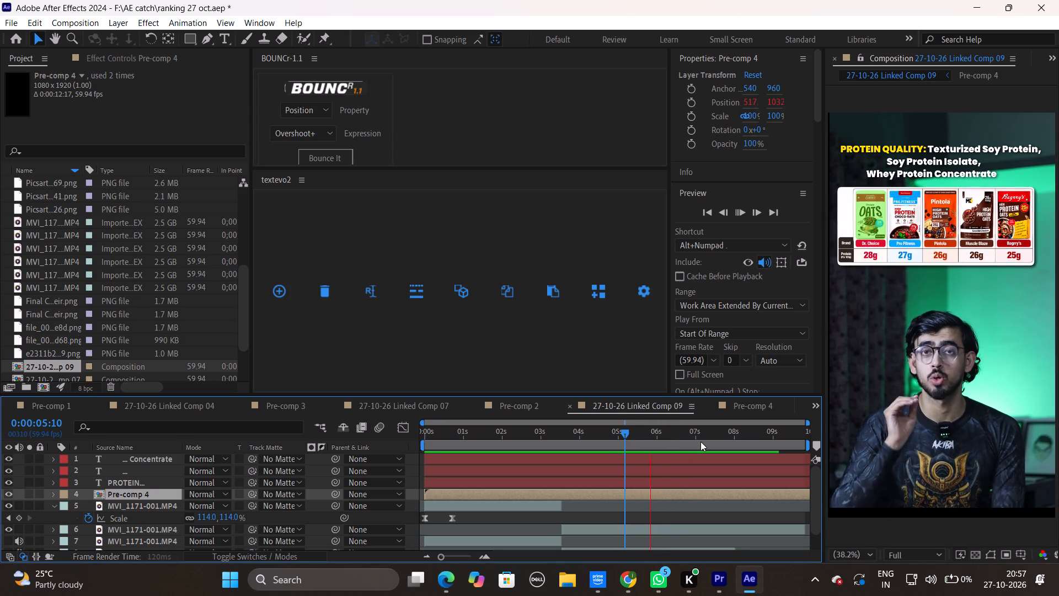
key(space)
drag(695, 434, 670, 442)
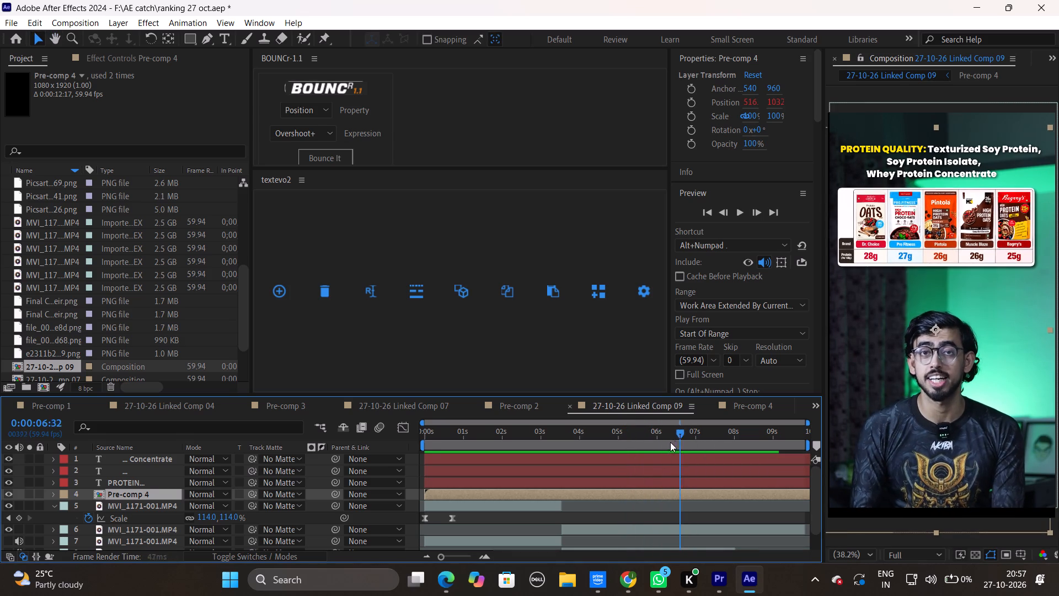
drag(670, 442, 663, 443)
key(space)
key(space)
drag(689, 435, 683, 435)
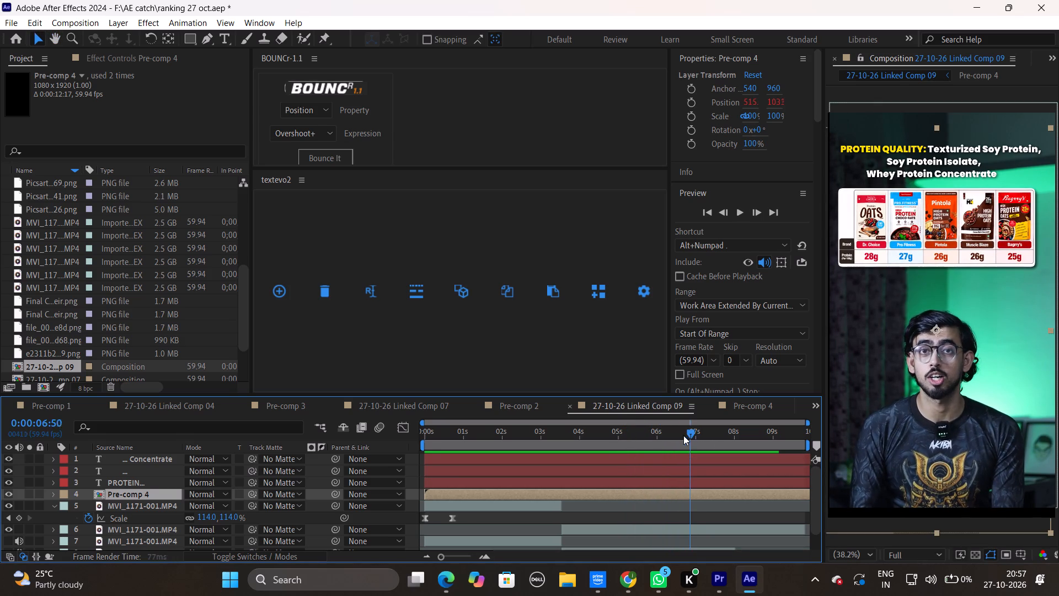
drag(683, 435, 649, 444)
key(space)
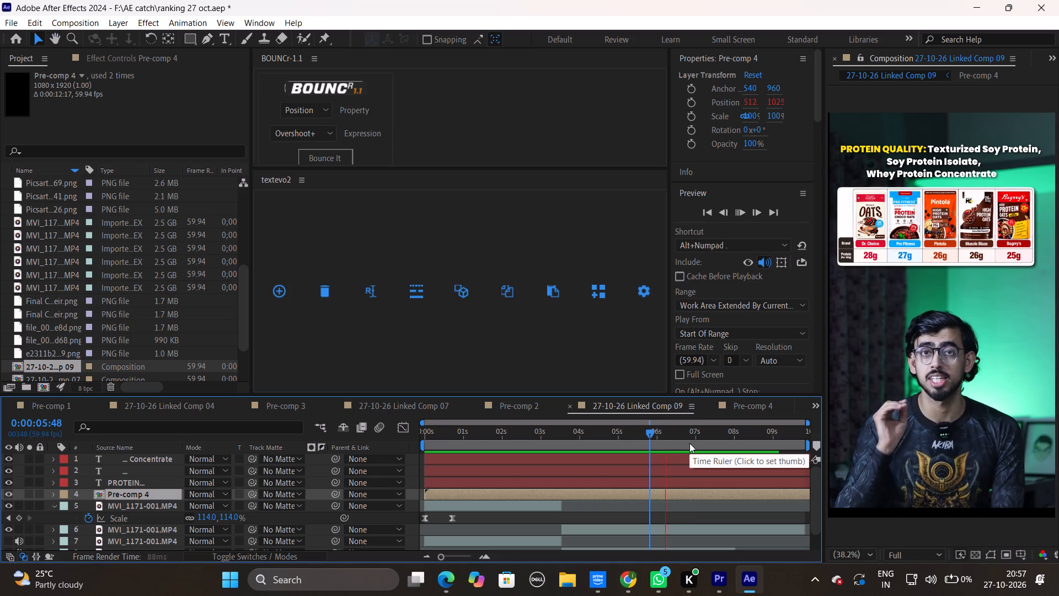
key(space)
In Pre-comp 4, delay the Amount to Tint keyframes to start at about 6.7 seconds, shifting Shape Layer 1's End keyframes along to about 8.5 seconds.
double_click(692, 495)
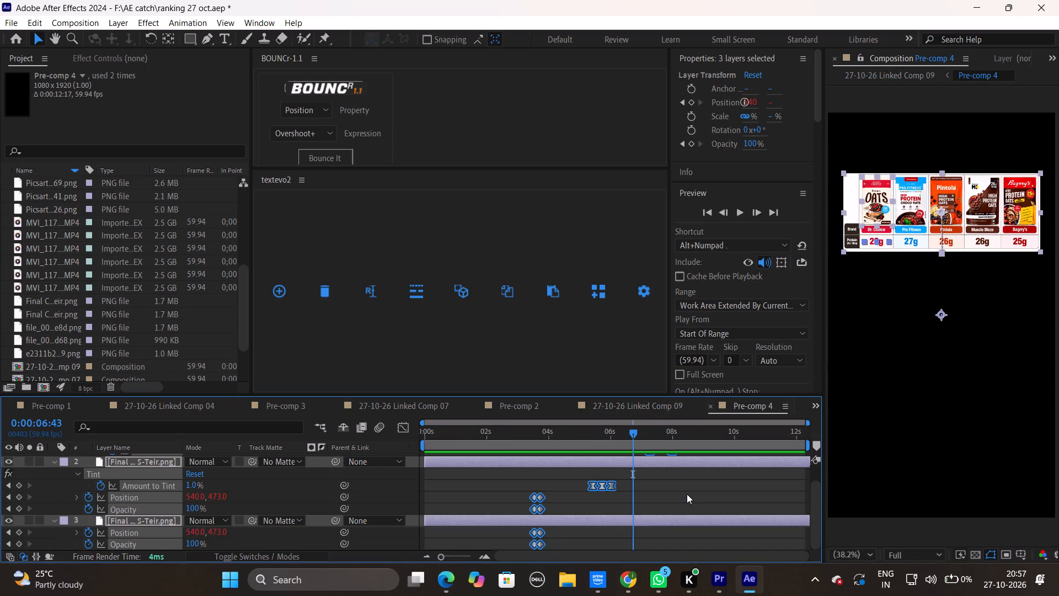
scroll(674, 488, up, 2)
click(672, 490)
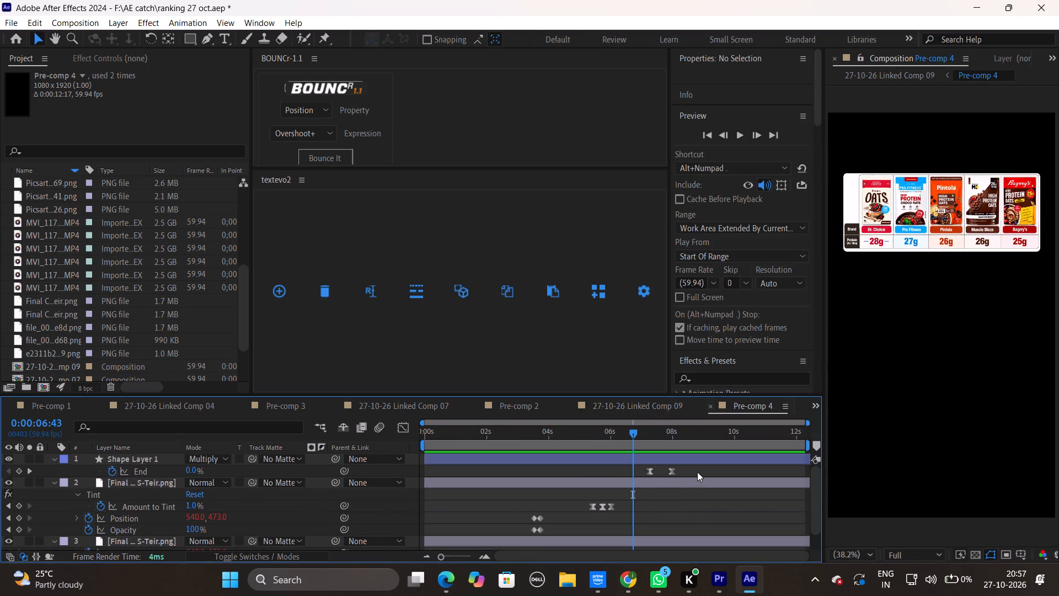
drag(695, 470, 579, 503)
drag(613, 506, 622, 507)
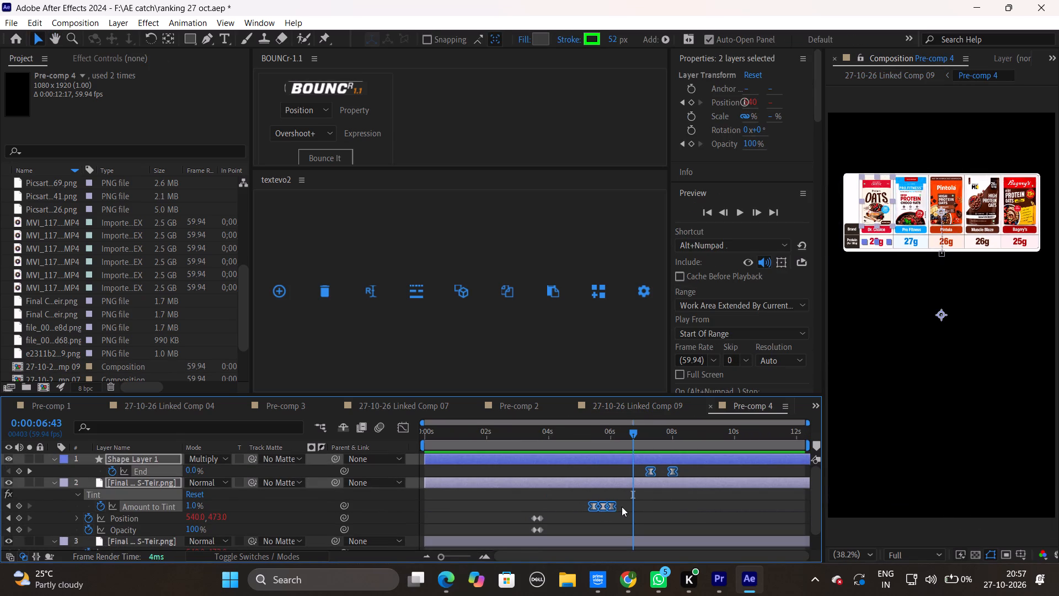
drag(622, 507, 654, 507)
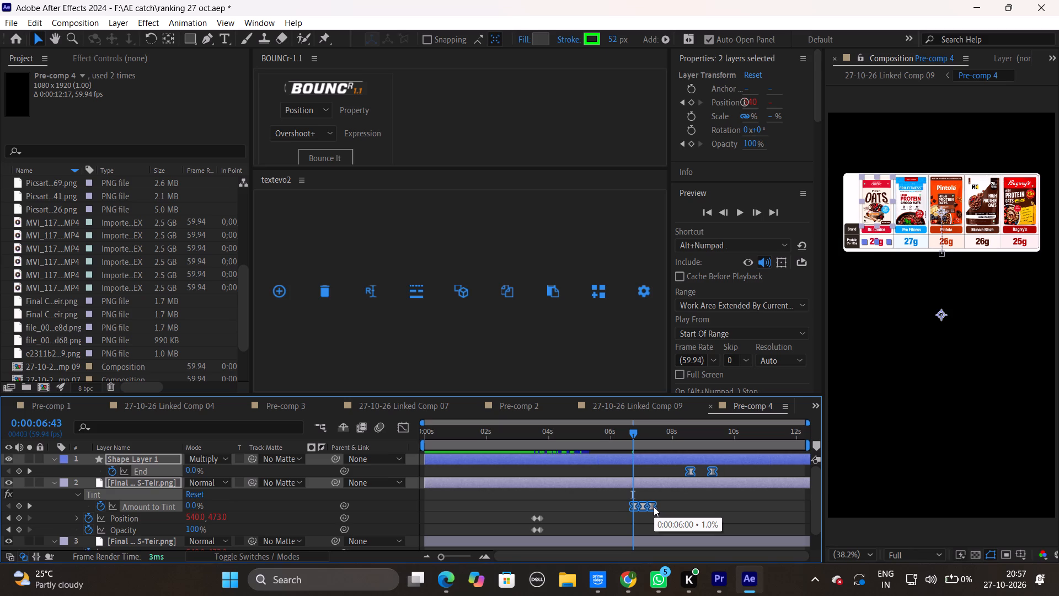
drag(654, 507, 653, 507)
Preview Pre-comp 4, then reopen Linked Comp 09 through its Premiere Pro clip and play it to check the delayed highlight.
key(space)
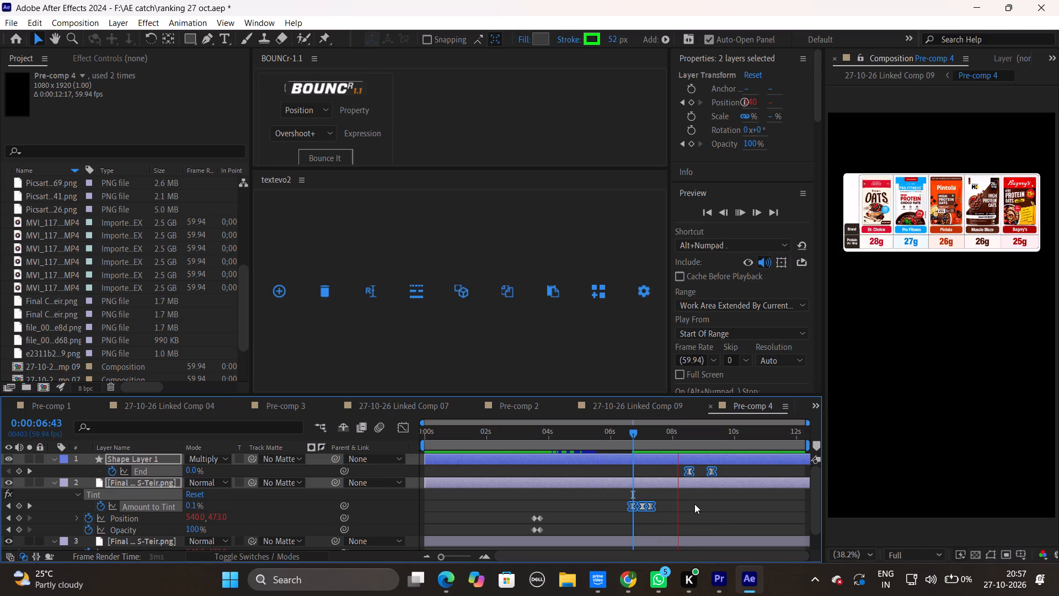
key(space)
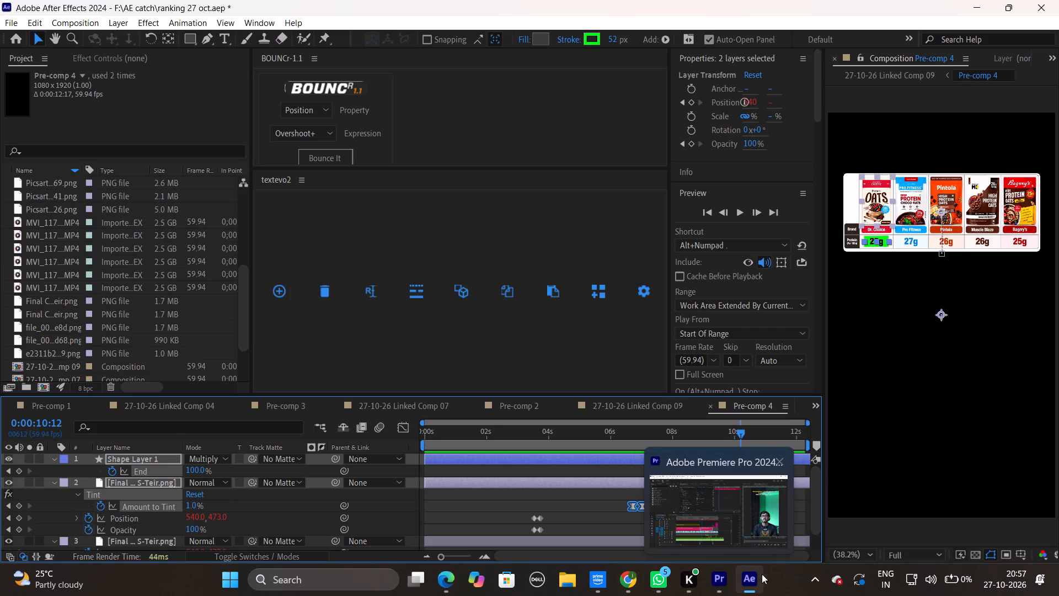
click(720, 575)
right_click(426, 414)
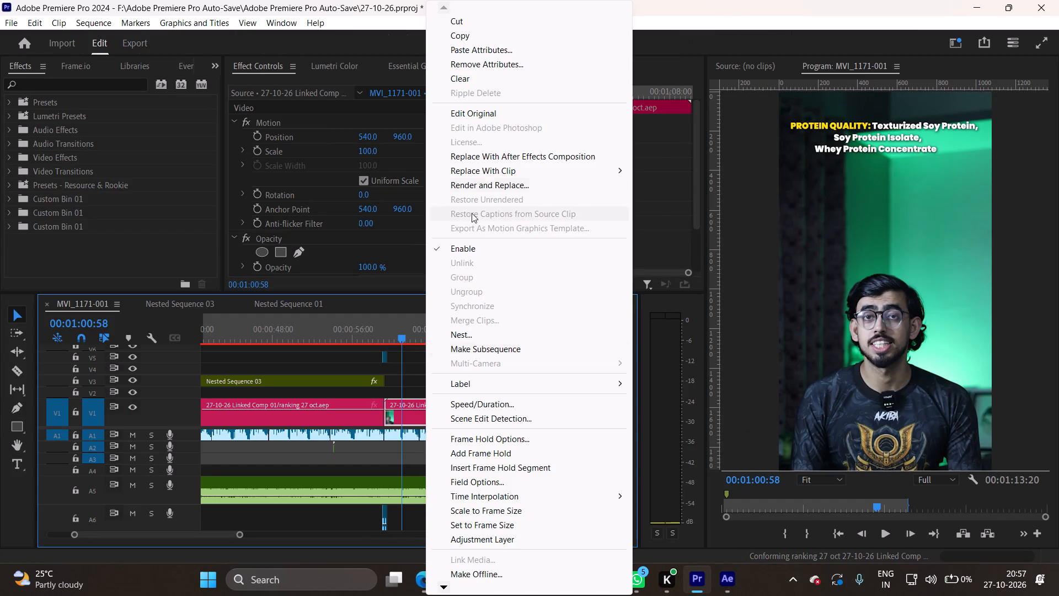
click(500, 110)
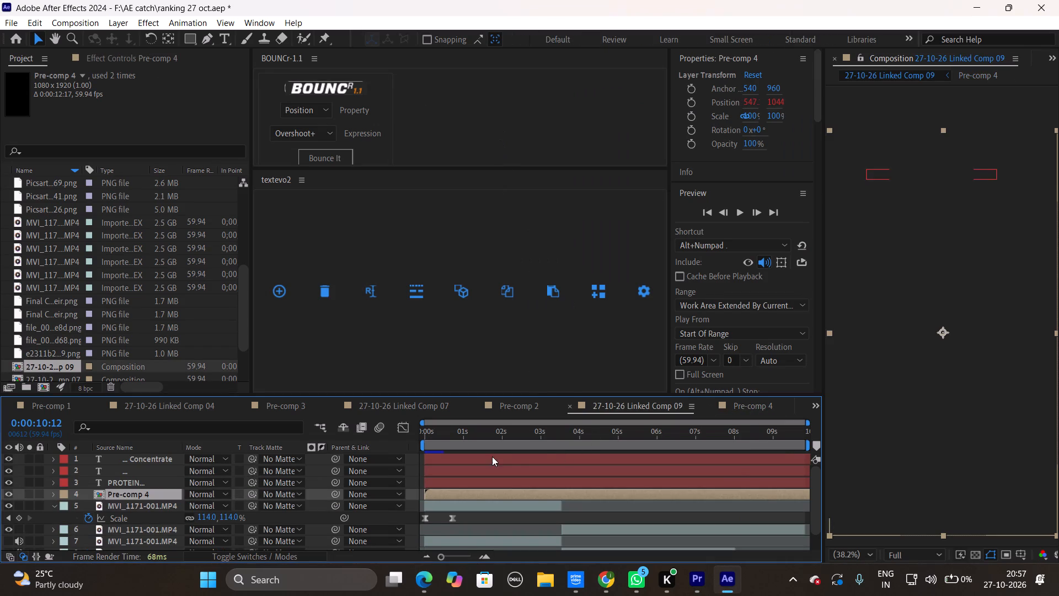
key(space)
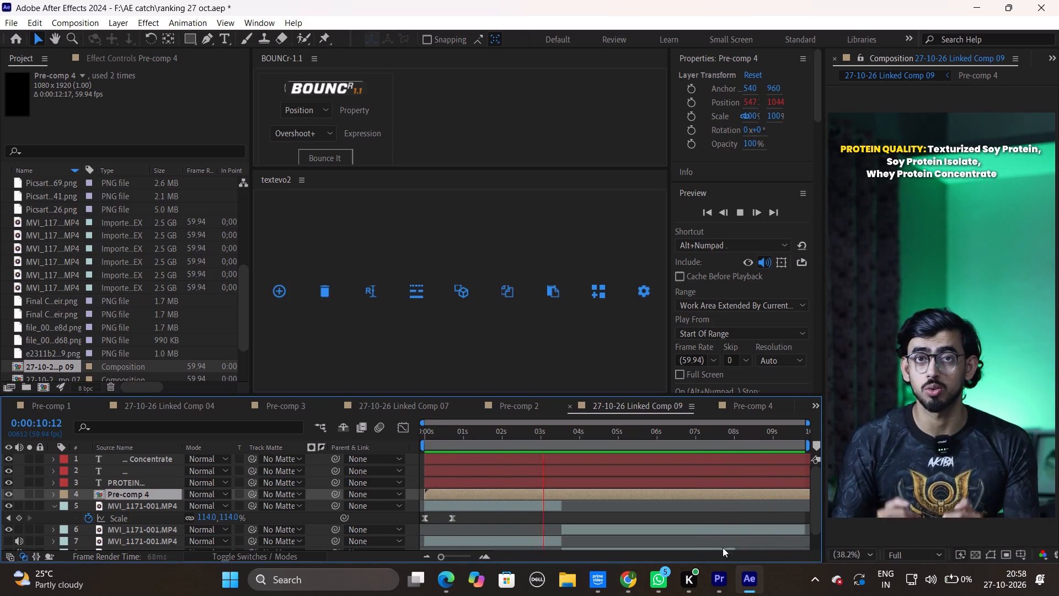
key(space)
Switch to Premiere Pro, scrub through the Linked Comp 09 clip to check the updated picture, and return to After Effects.
click(717, 586)
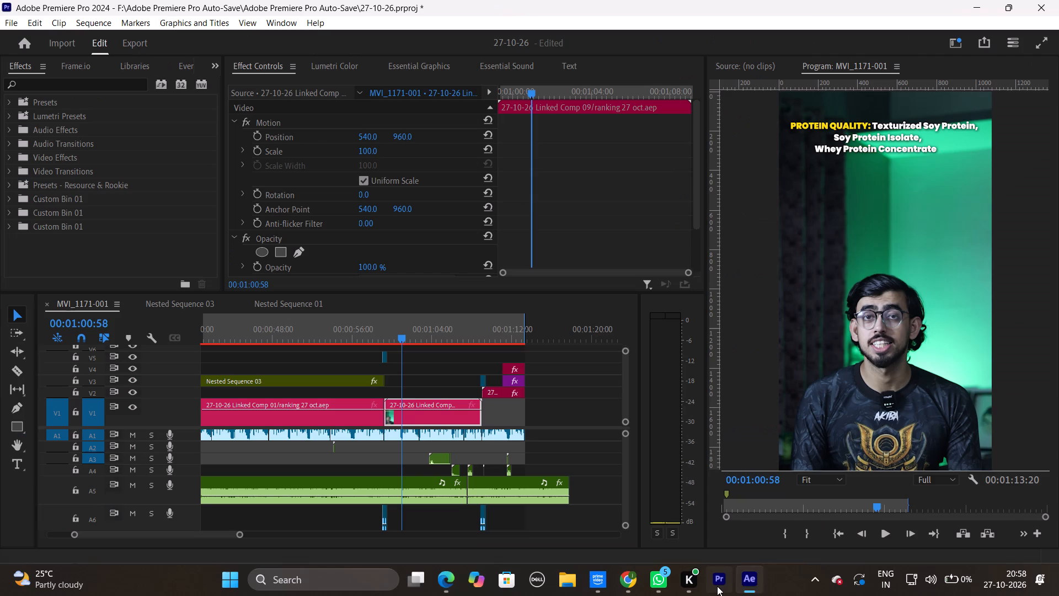
drag(407, 324, 450, 333)
click(726, 583)
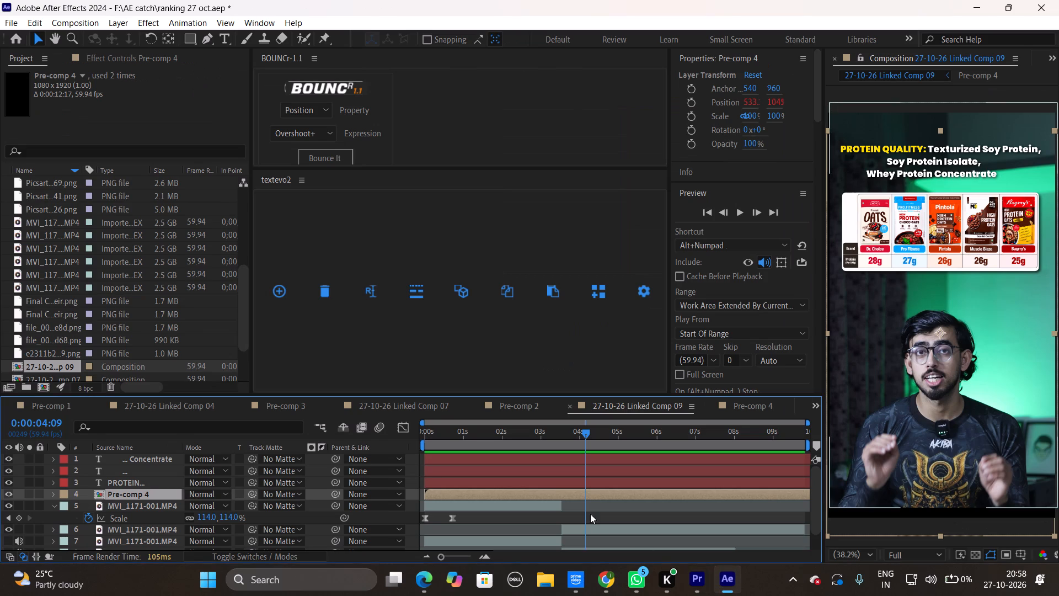
Lower the second MVI_1171-001 video layer (layer 6) in Linked Comp 09 by setting its Position to 545.7, 1458.3.
click(595, 528)
scroll(595, 528, down, 2)
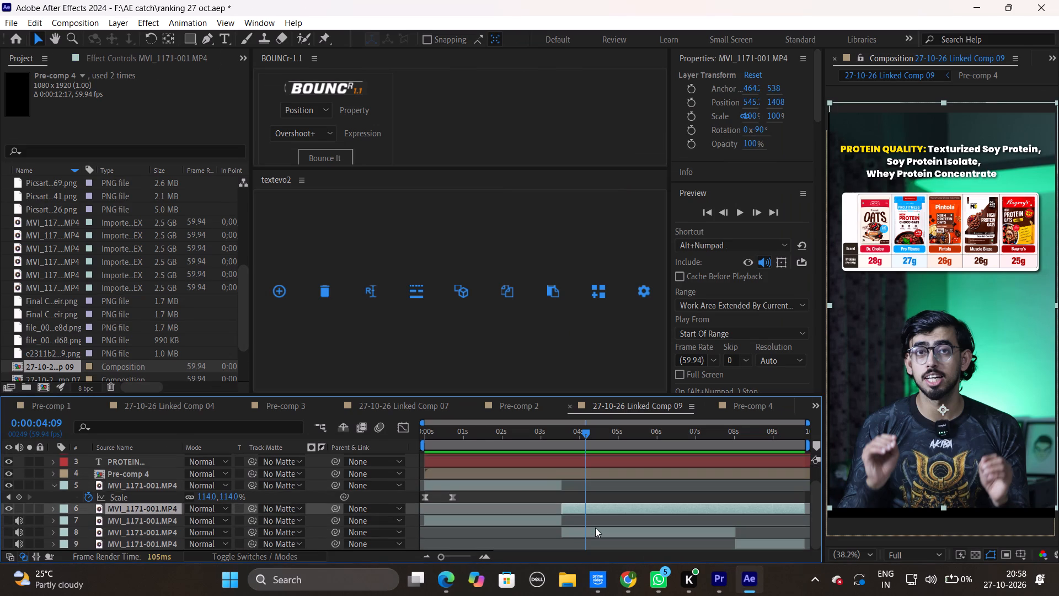
key(p)
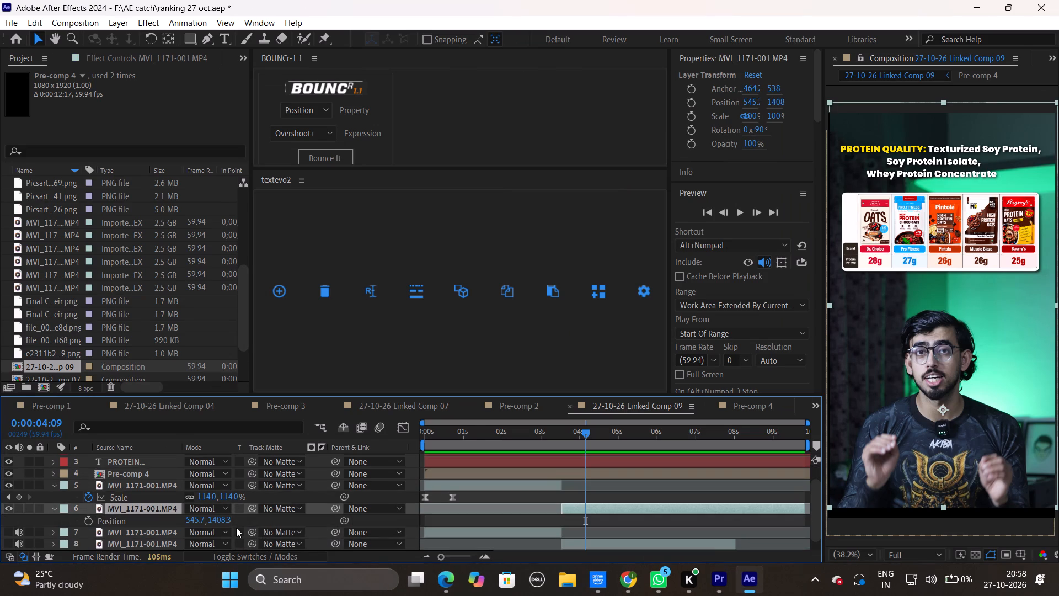
drag(221, 519, 248, 520)
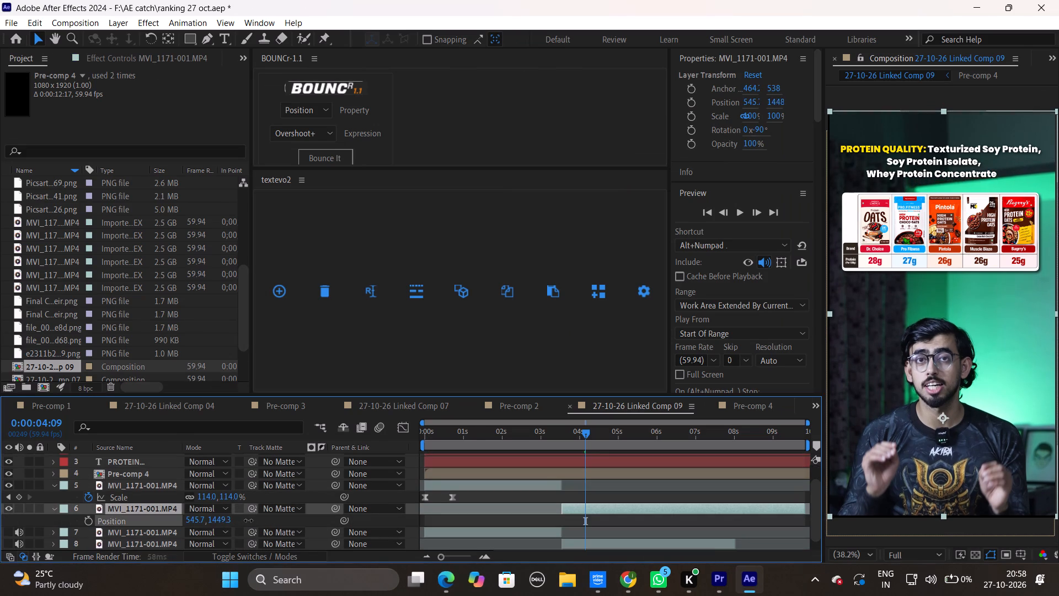
drag(248, 520, 254, 520)
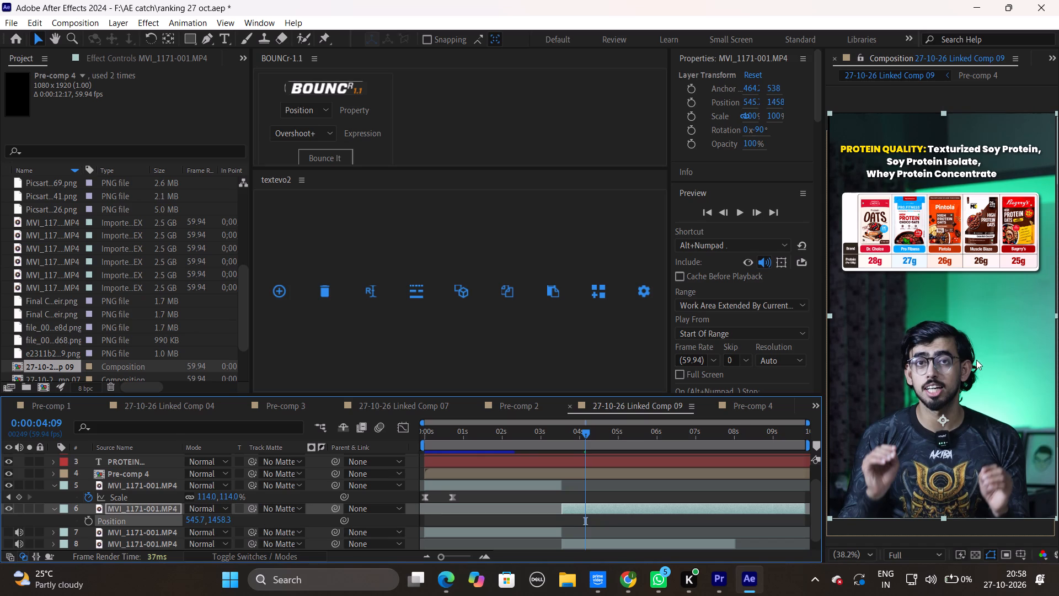
Enlarge the second MVI_1171-001 video layer (layer 6) in Linked Comp 09 by setting its Scale to 104%.
scroll(1017, 360, up, 1)
scroll(1017, 360, down, 2)
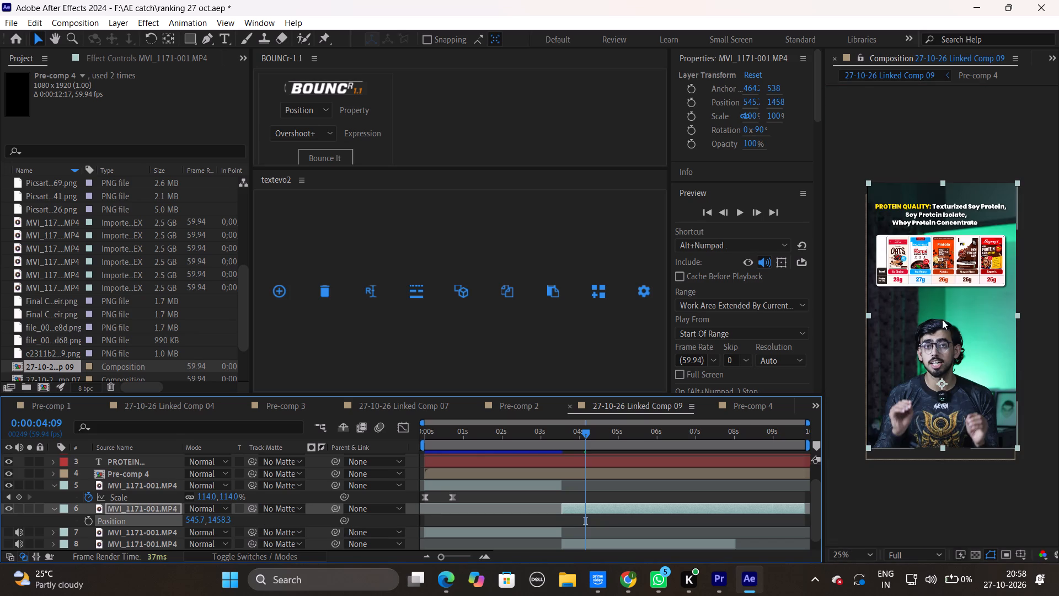
click(138, 509)
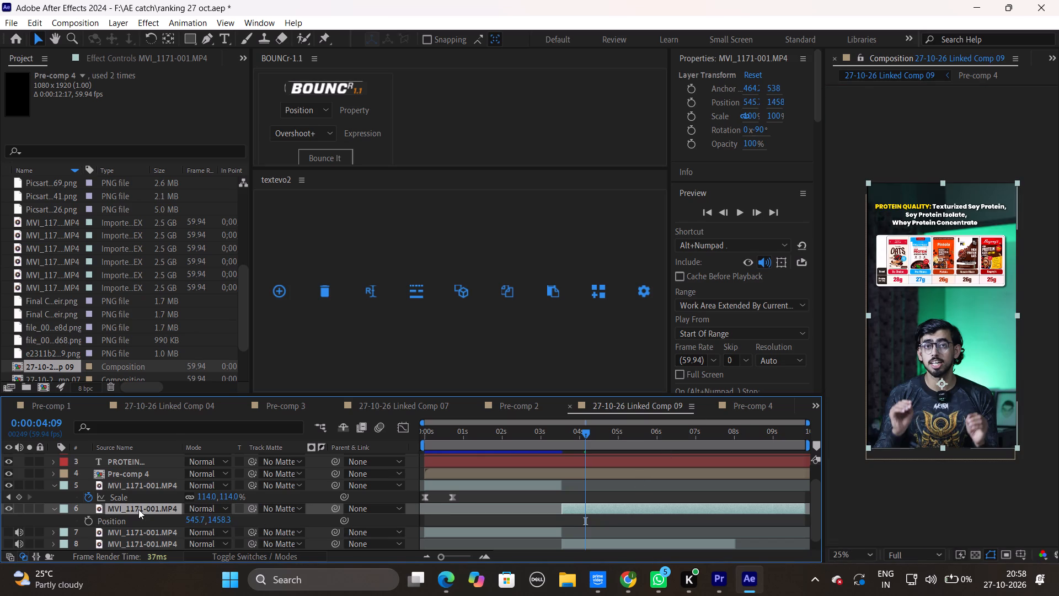
key(s)
click(208, 520)
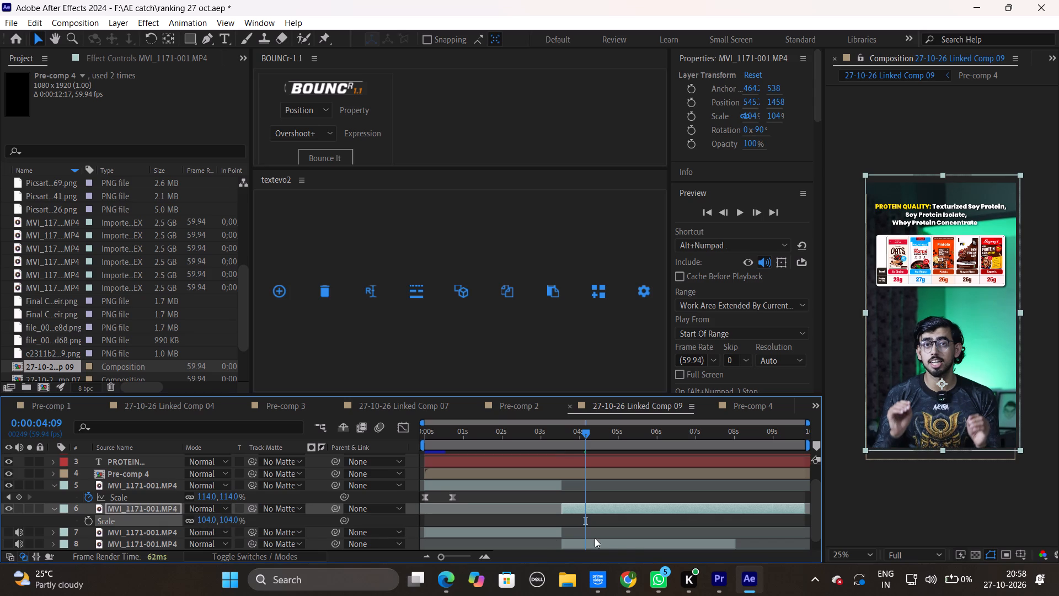
Switch to Premiere Pro, play through the Linked Comp 09 clip to check the framing, and reopen the comp in After Effects.
click(723, 584)
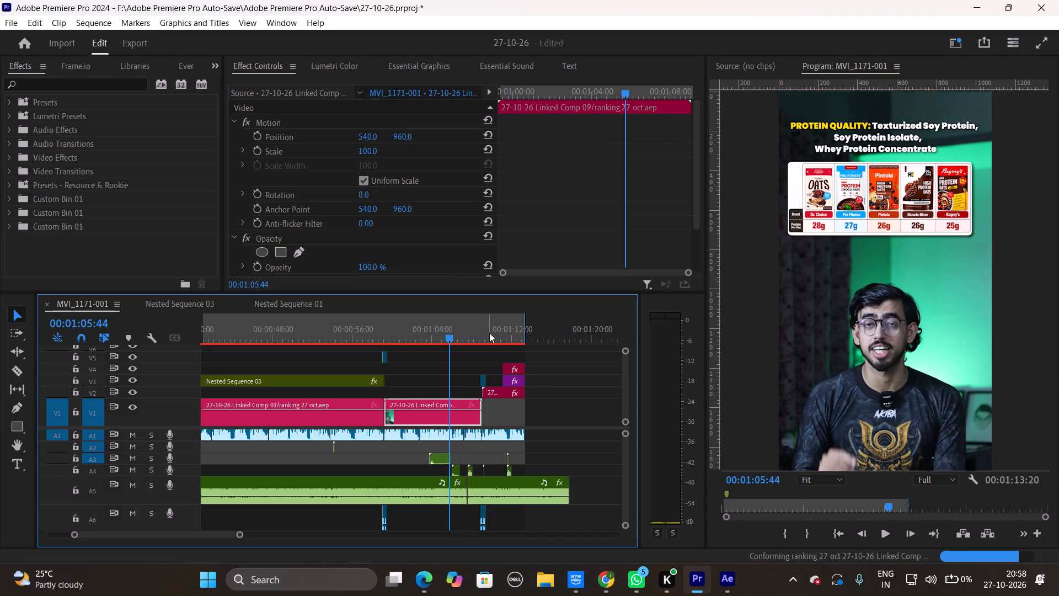
drag(448, 332, 384, 355)
key(space)
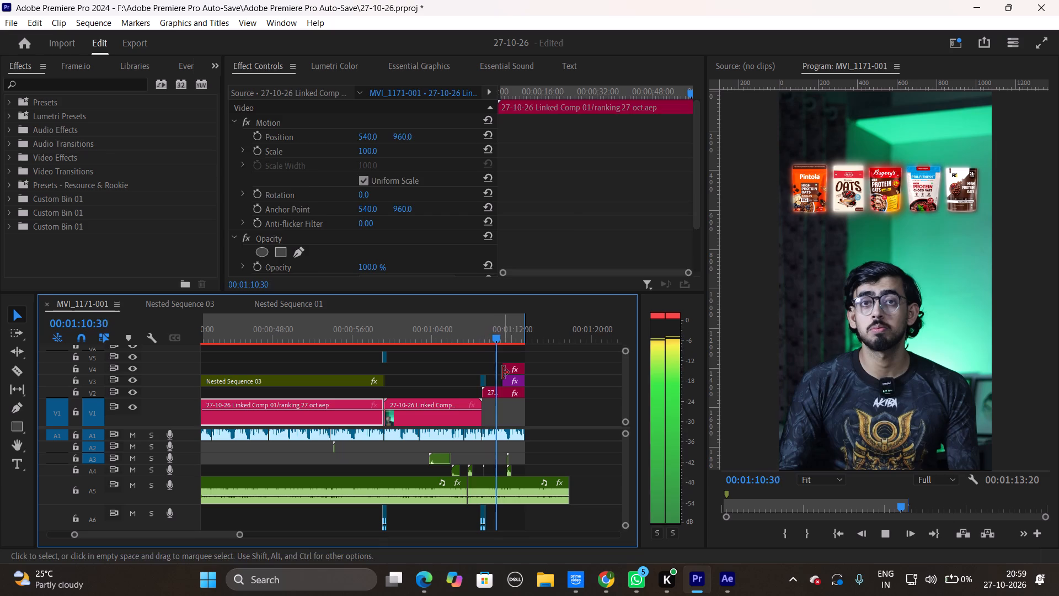
key(space)
drag(488, 332, 441, 338)
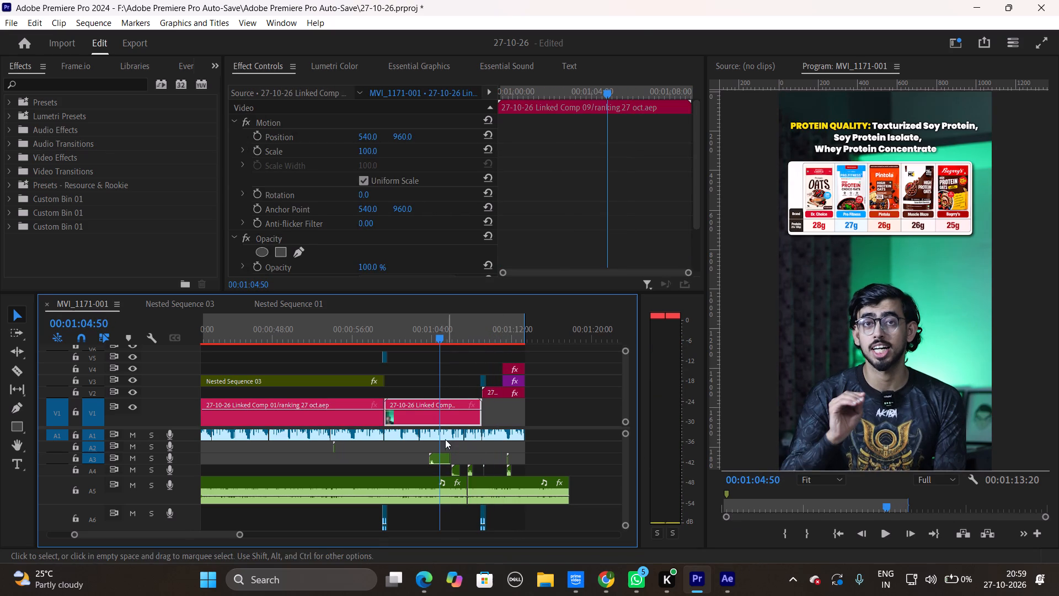
right_click(440, 414)
click(469, 113)
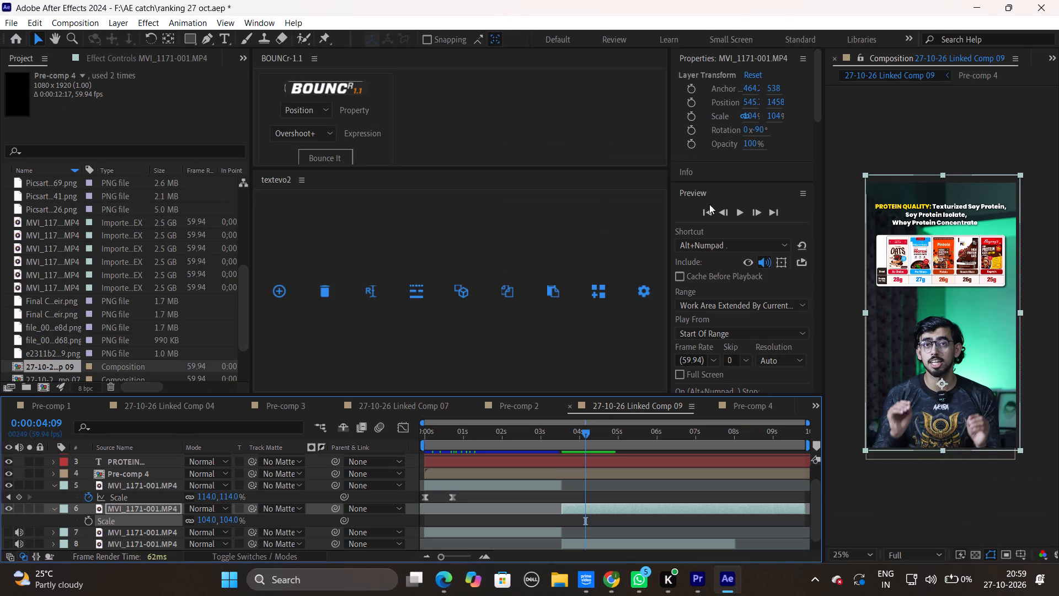
Shift the Soy Protein Isolate text layer in Linked Comp 09 sideways to Position -168.6, 247.4.
scroll(686, 475, up, 3)
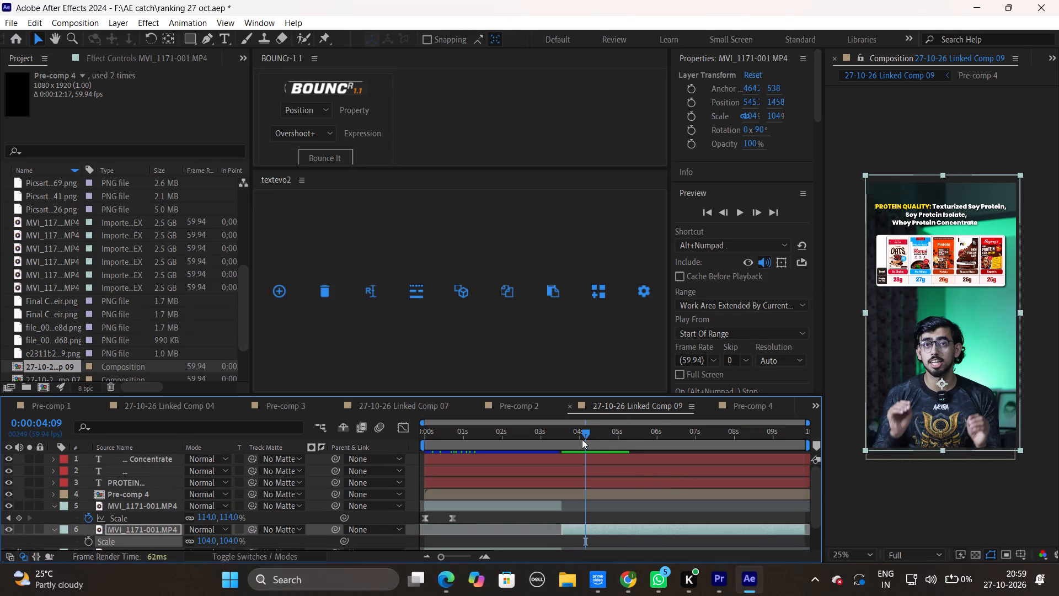
drag(581, 435, 661, 435)
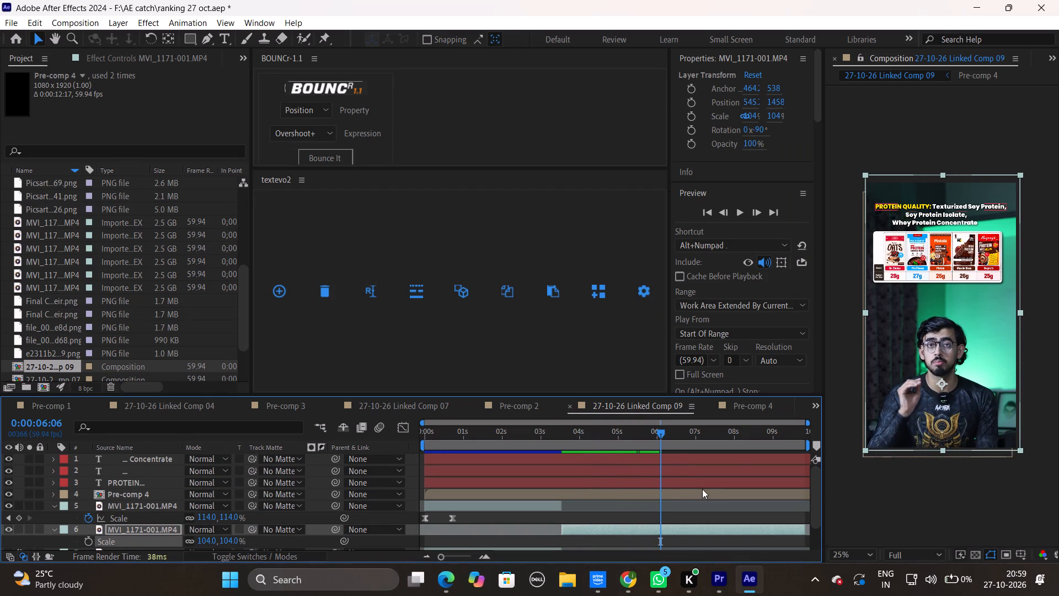
click(857, 552)
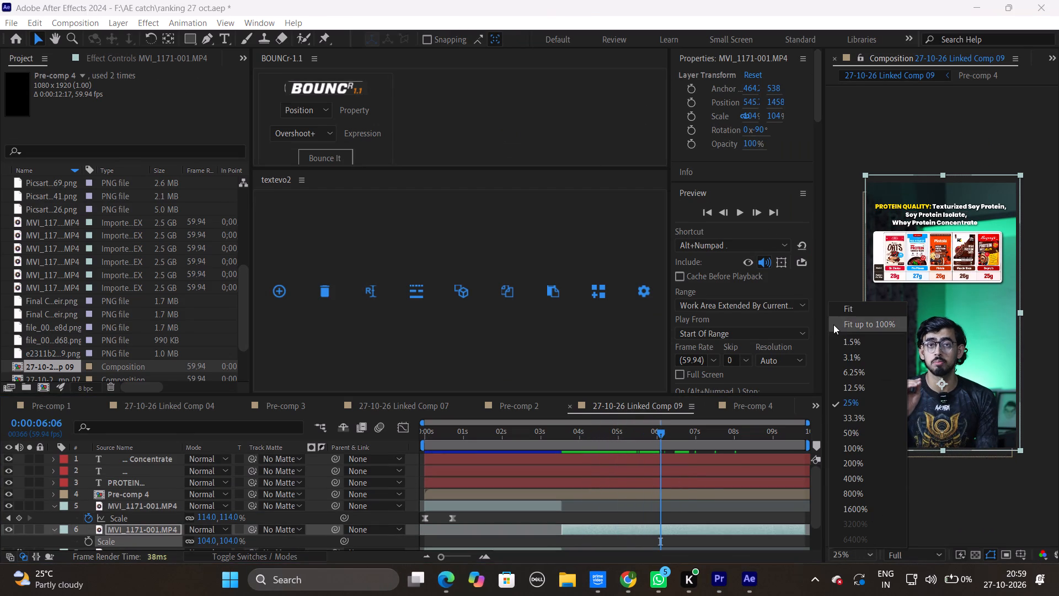
click(833, 324)
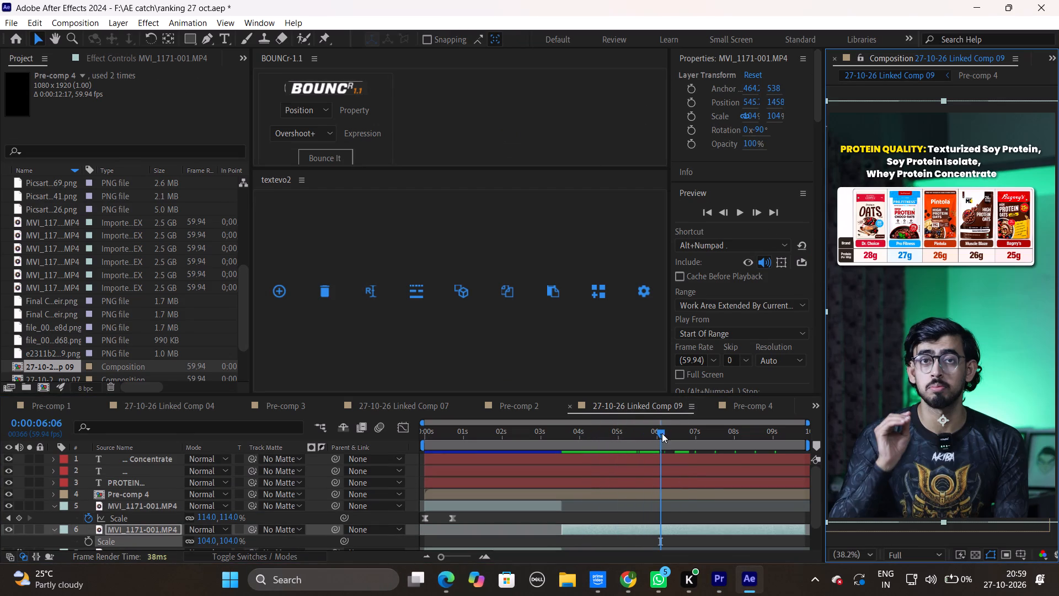
click(637, 470)
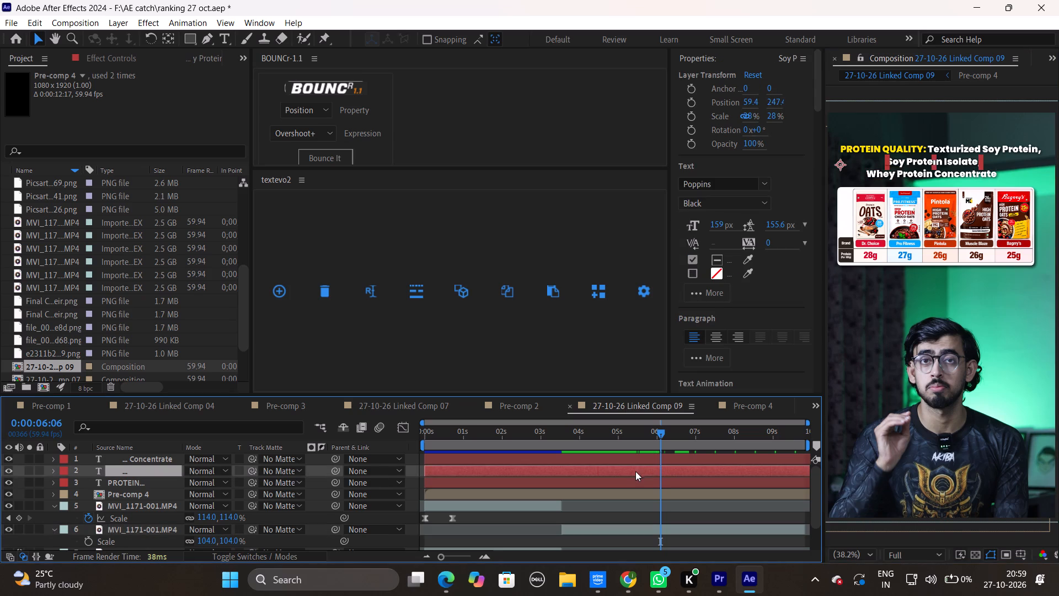
key(p)
drag(200, 488, 87, 491)
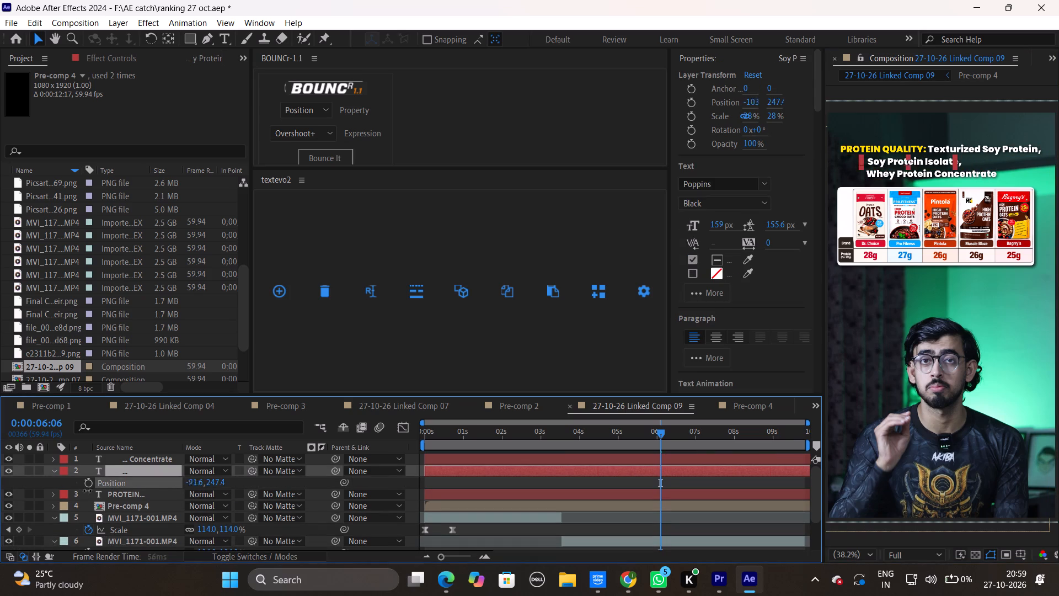
drag(87, 491, 55, 493)
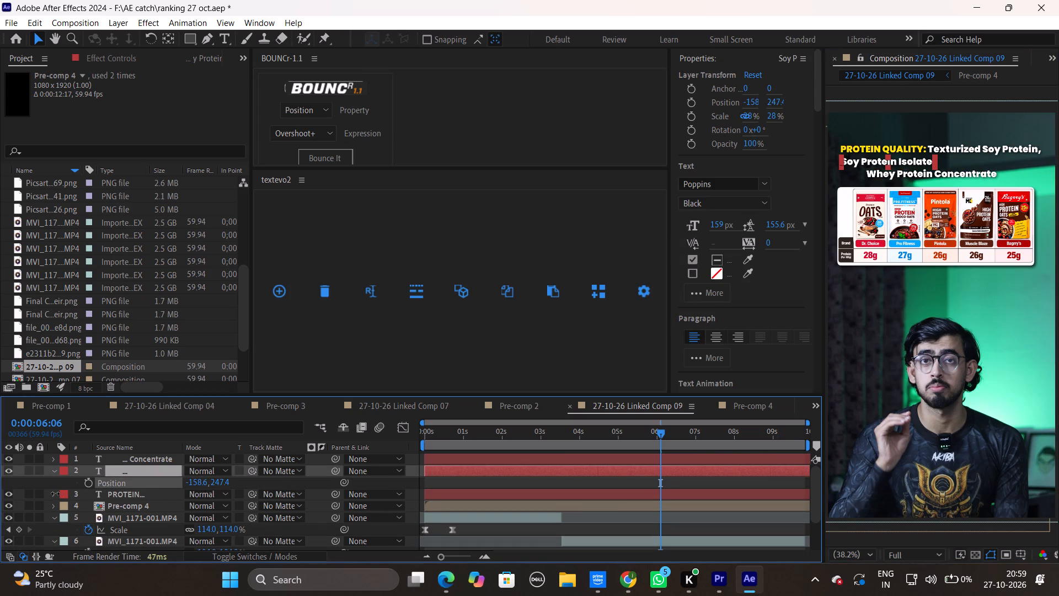
drag(55, 493, 48, 493)
Move the Whey Protein Concentrate text layer onto the Soy Protein Isolate line by setting its Position to 297.0, 243.4.
click(463, 461)
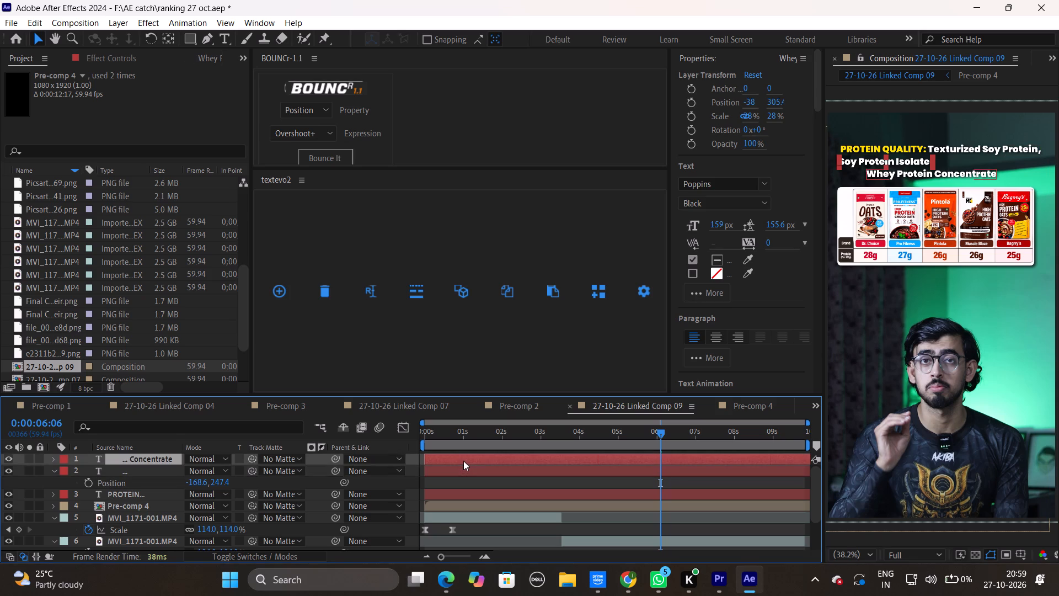
key(p)
drag(197, 470, 256, 465)
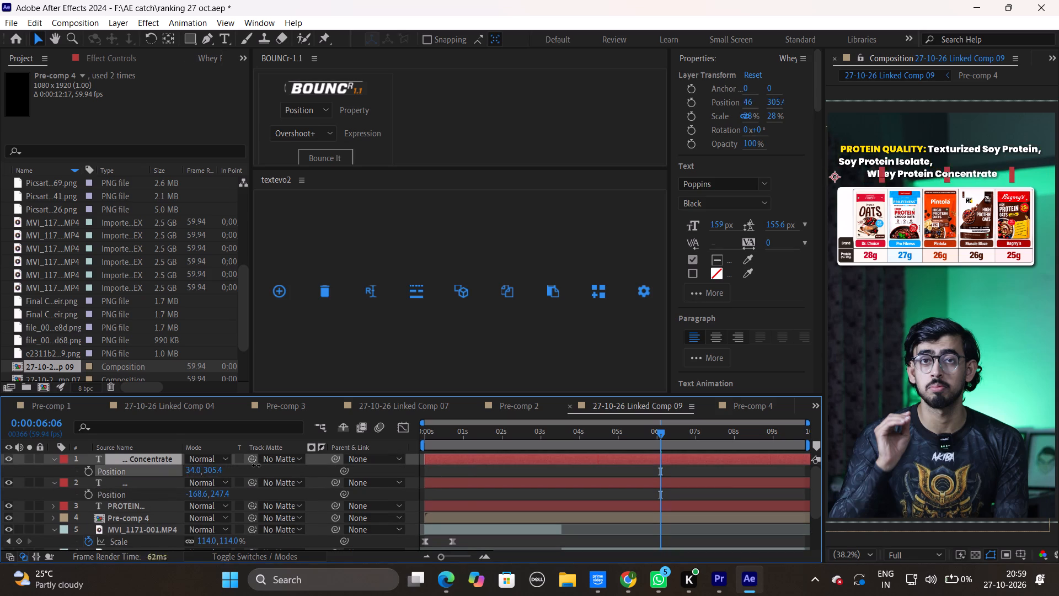
drag(256, 465, 411, 440)
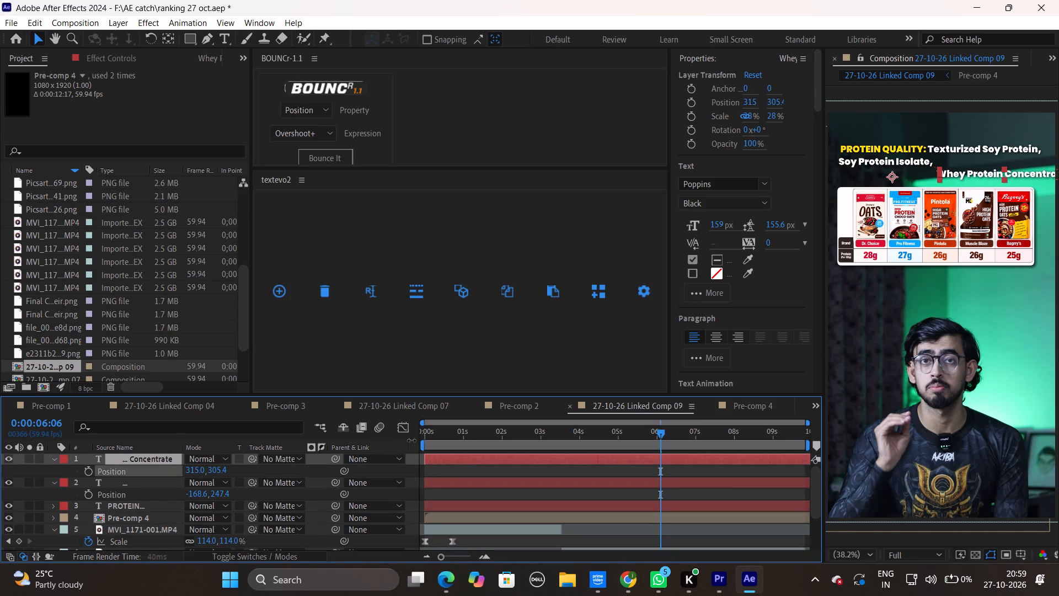
drag(411, 440, 399, 440)
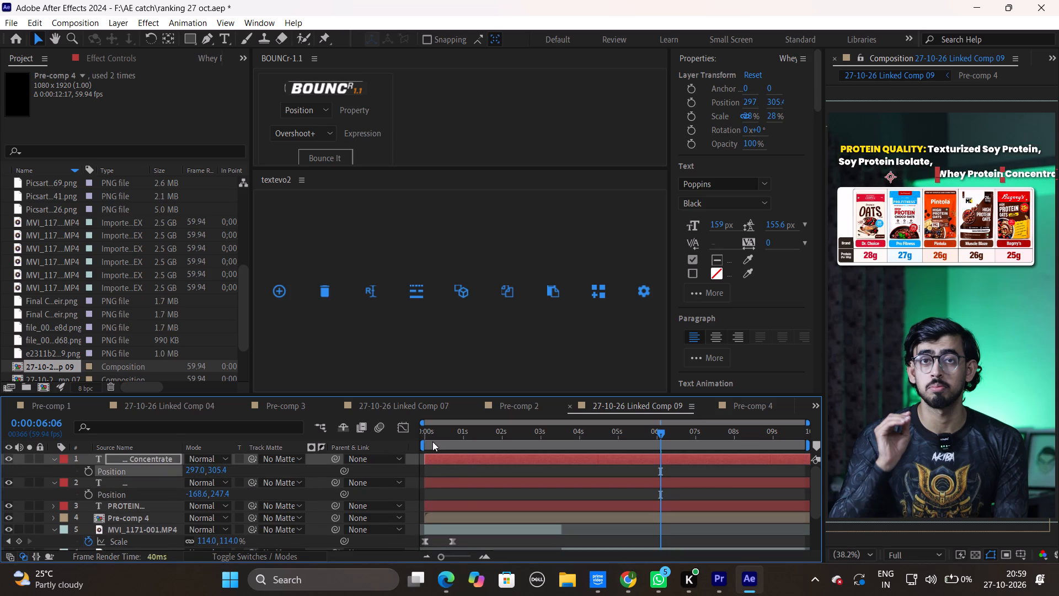
drag(222, 470, 181, 485)
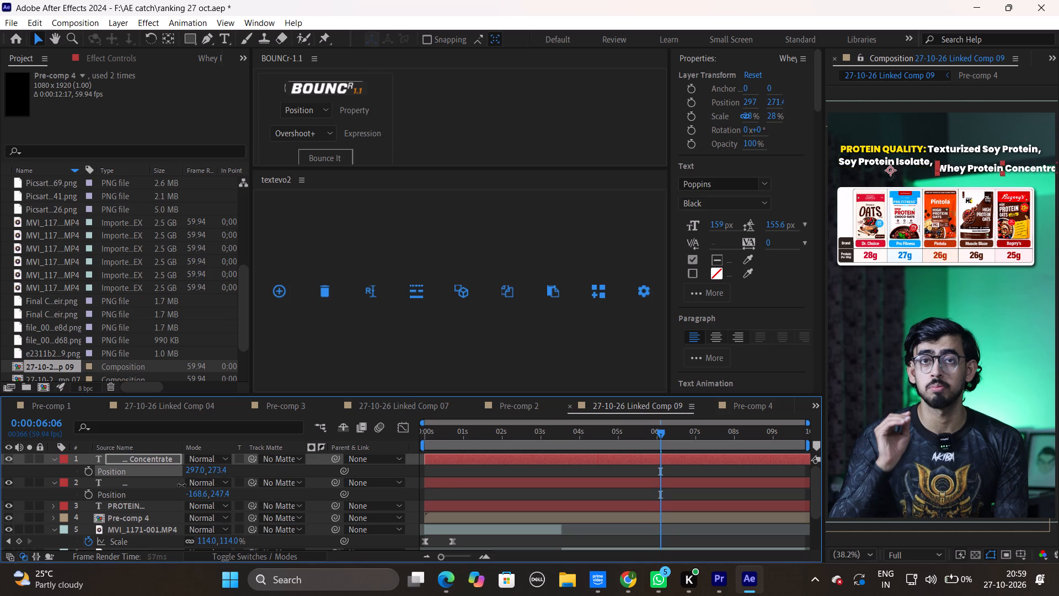
drag(181, 485, 150, 496)
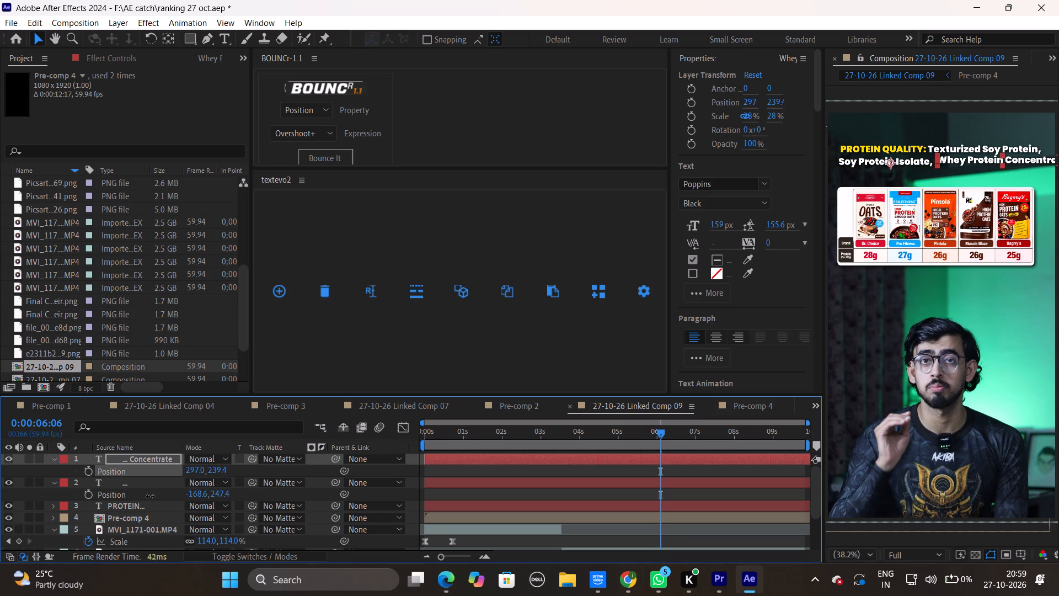
drag(150, 496, 150, 498)
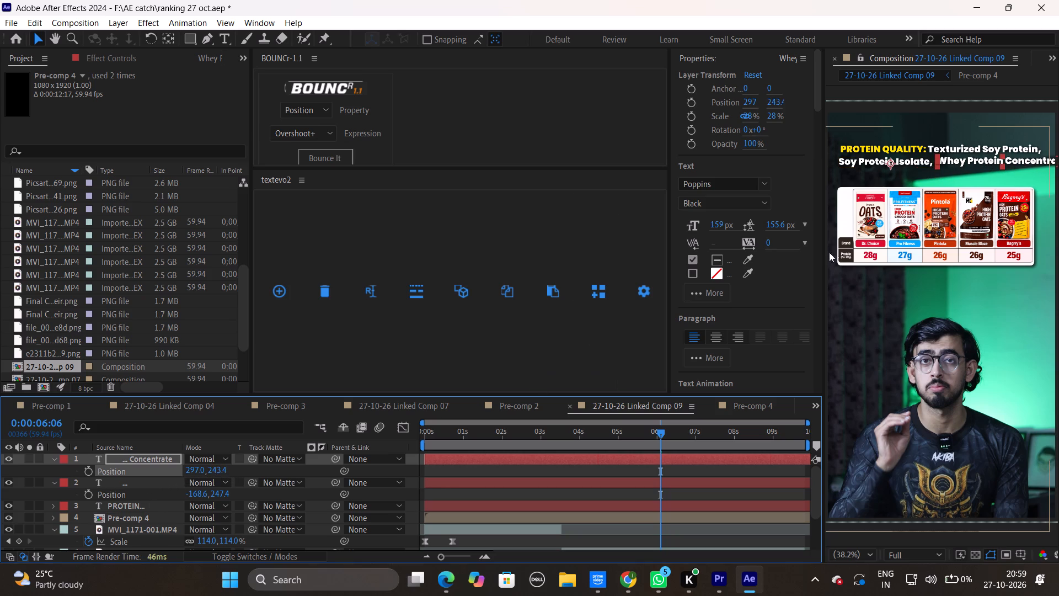
Reduce the font size of the Soy Protein Isolate and Whey Protein Concentrate text layers to 139 px.
ctrl+click(534, 481)
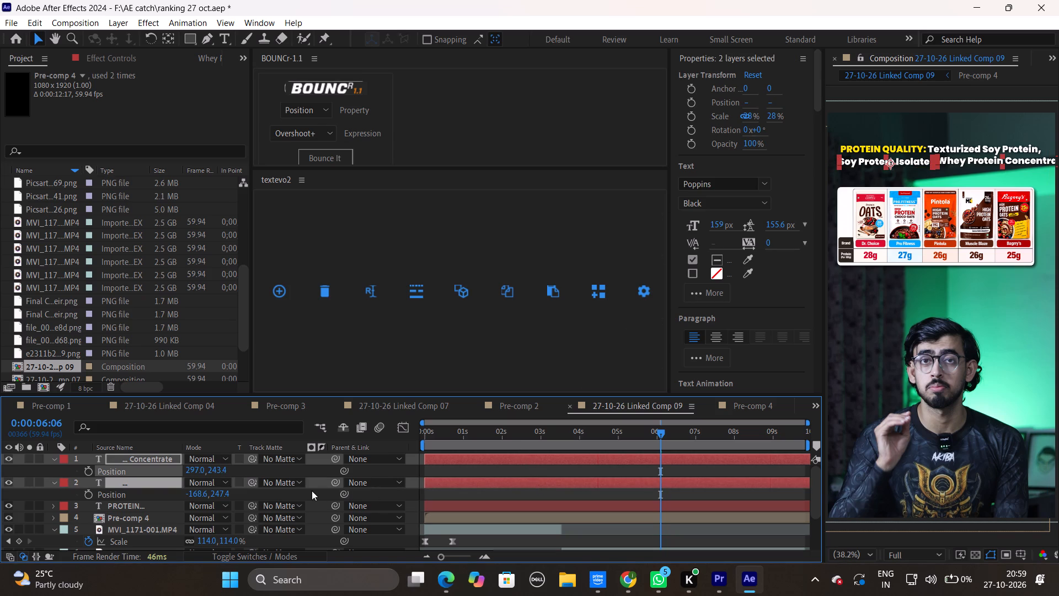
drag(719, 229, 716, 229)
drag(716, 229, 704, 231)
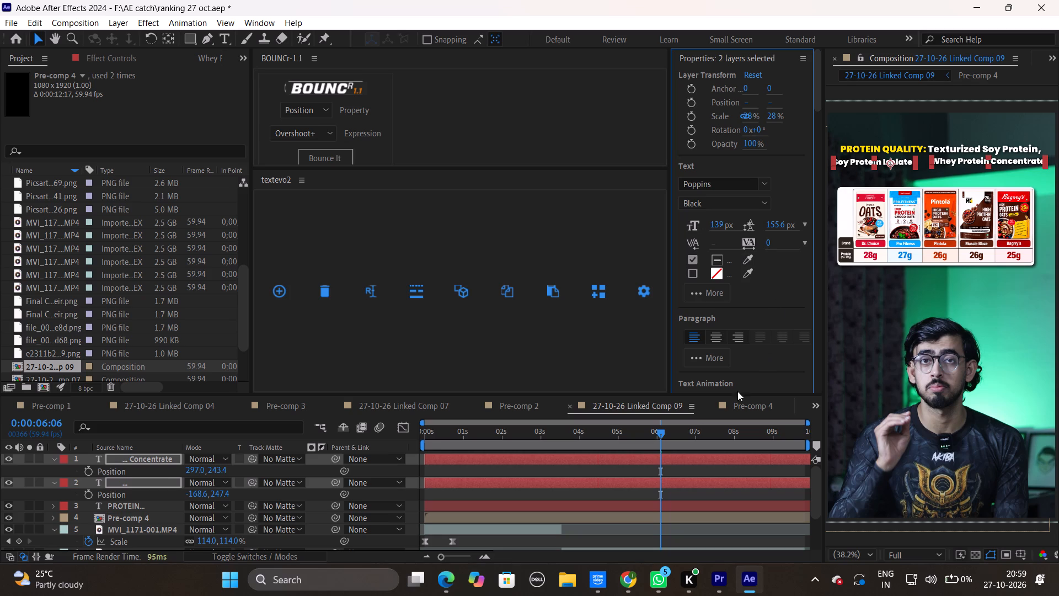
click(694, 468)
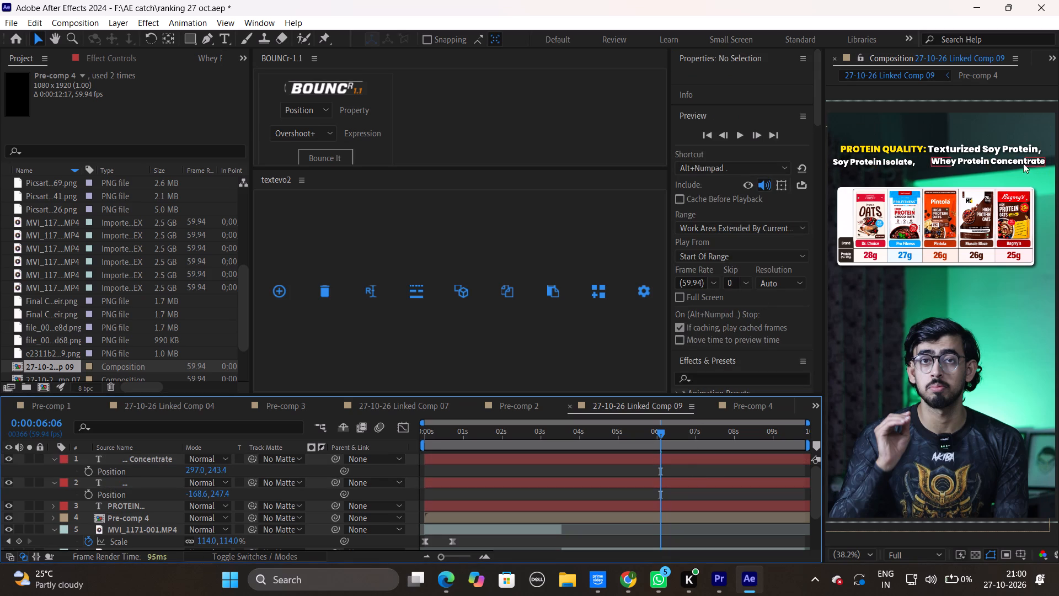
Tighten the title's second line by setting X Position to -129.6 for Soy Protein Isolate and 270.0 for Whey Protein Concentrate.
click(889, 163)
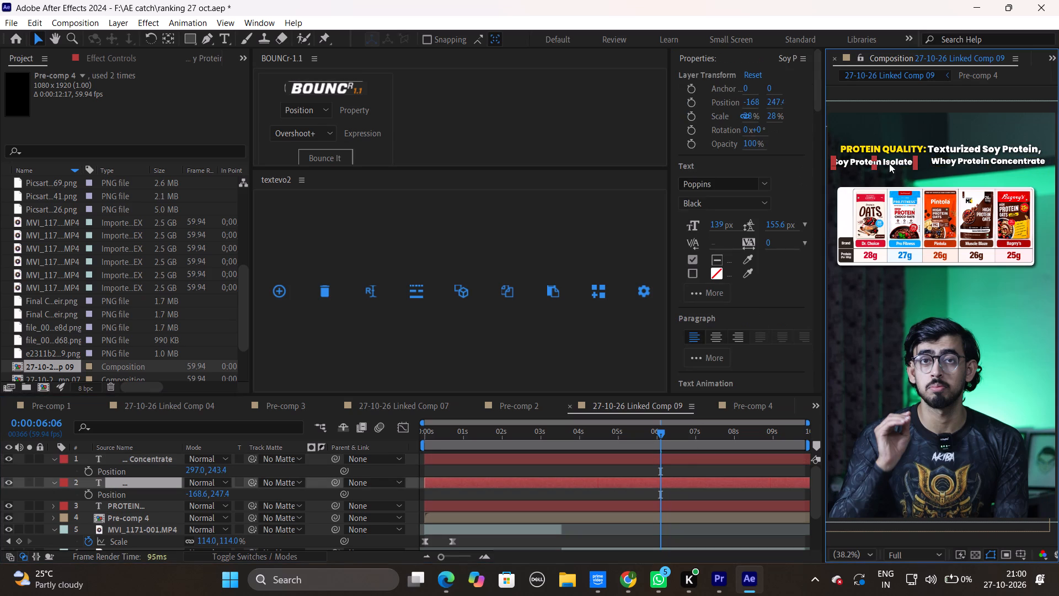
key(p)
key(p)
drag(197, 496, 223, 495)
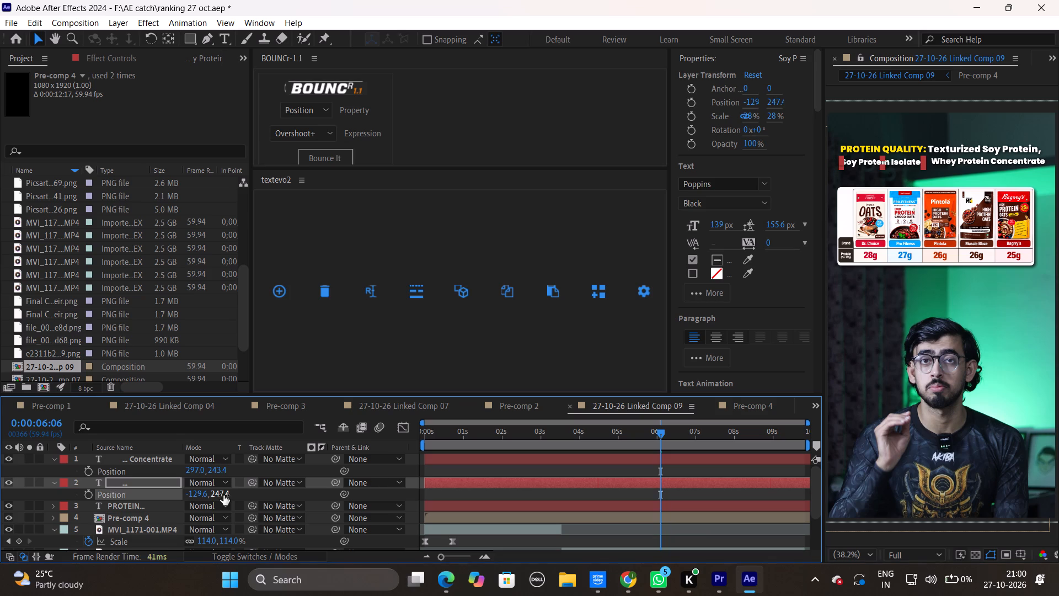
click(447, 458)
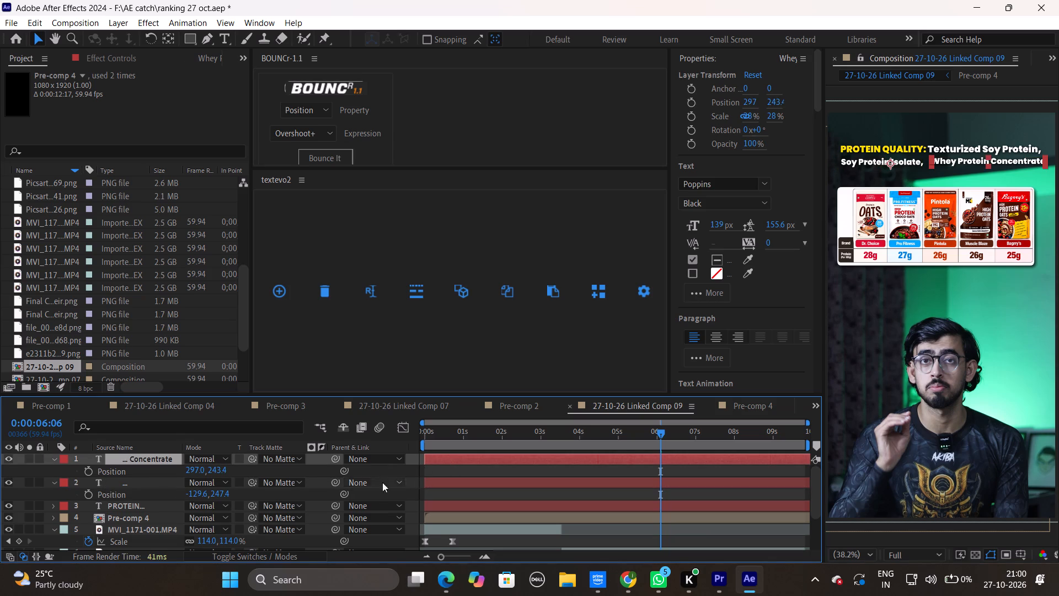
drag(201, 472, 189, 473)
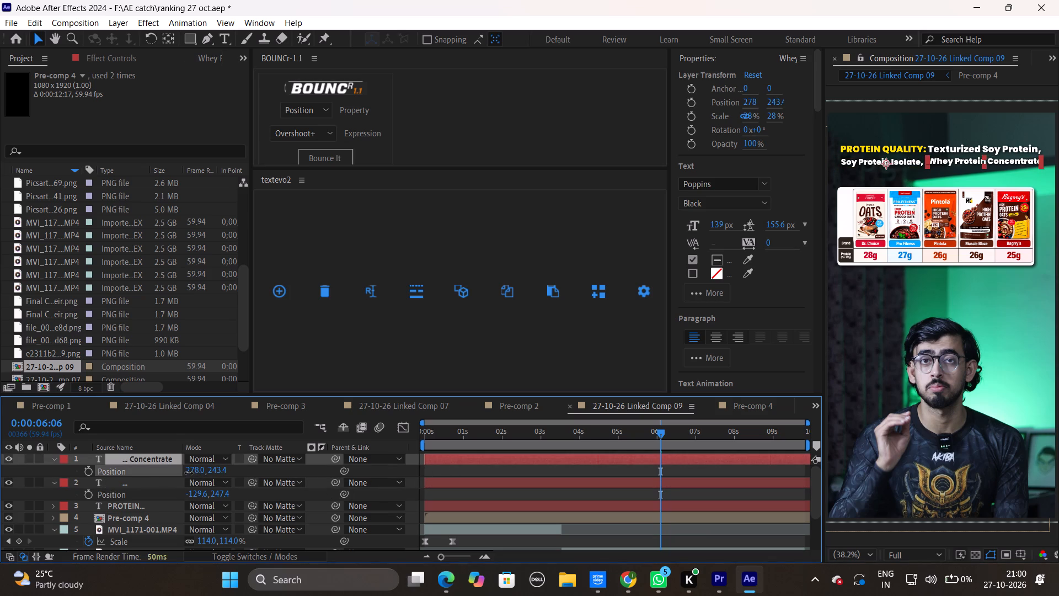
drag(189, 473, 183, 473)
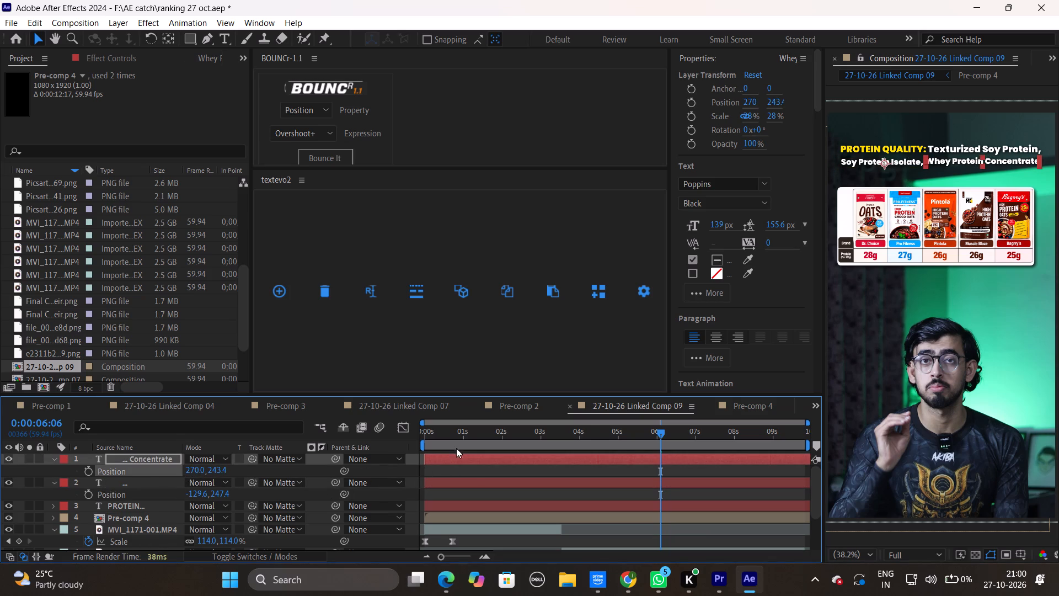
click(461, 465)
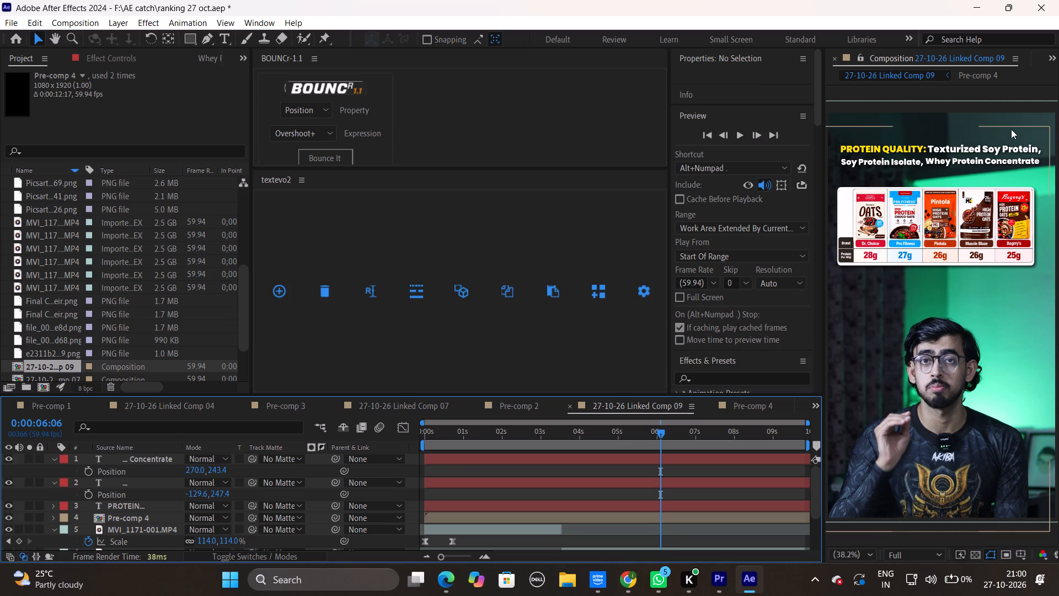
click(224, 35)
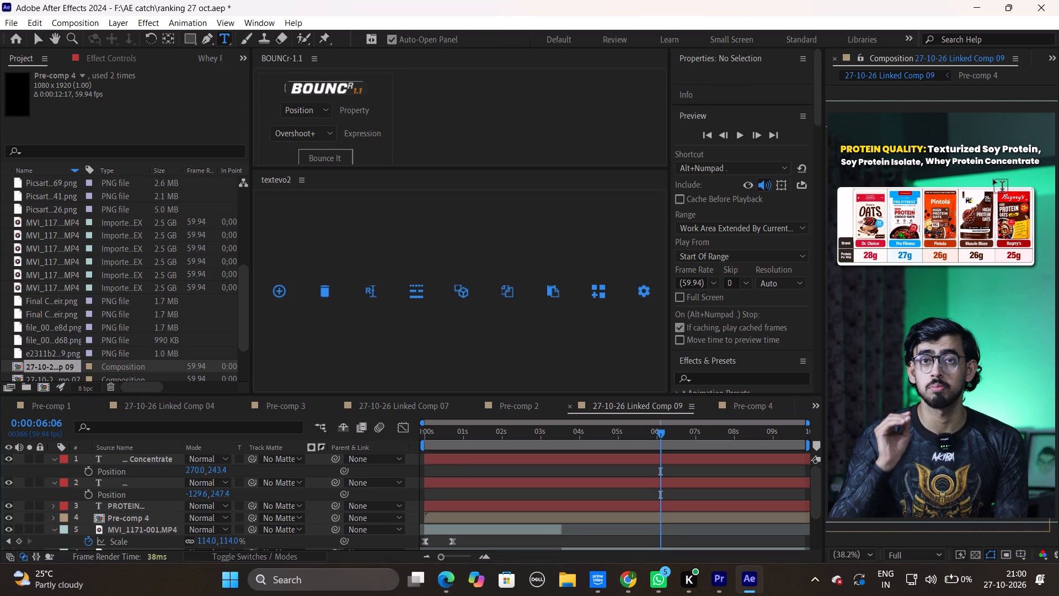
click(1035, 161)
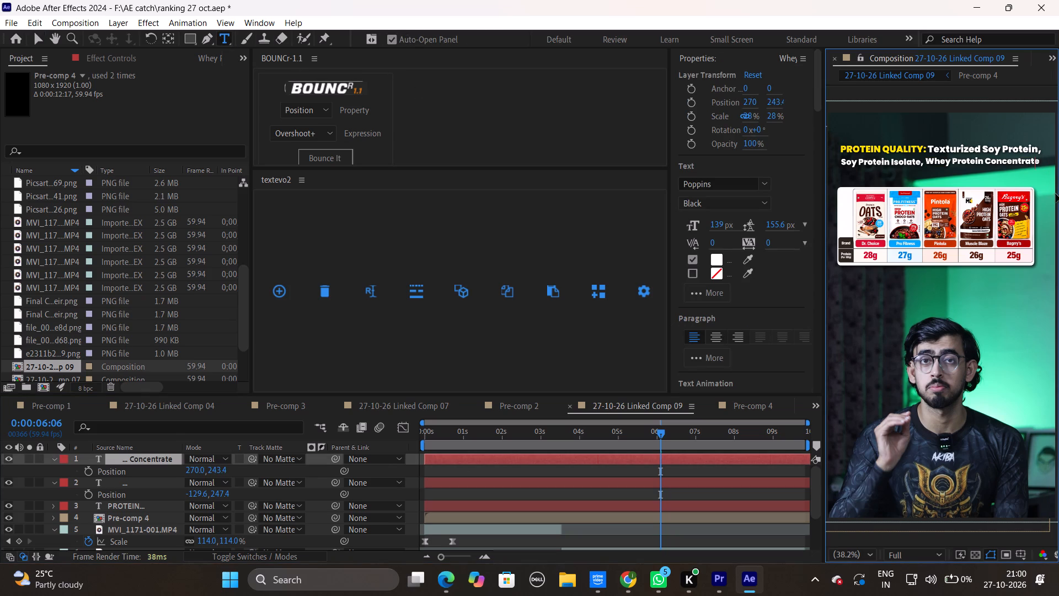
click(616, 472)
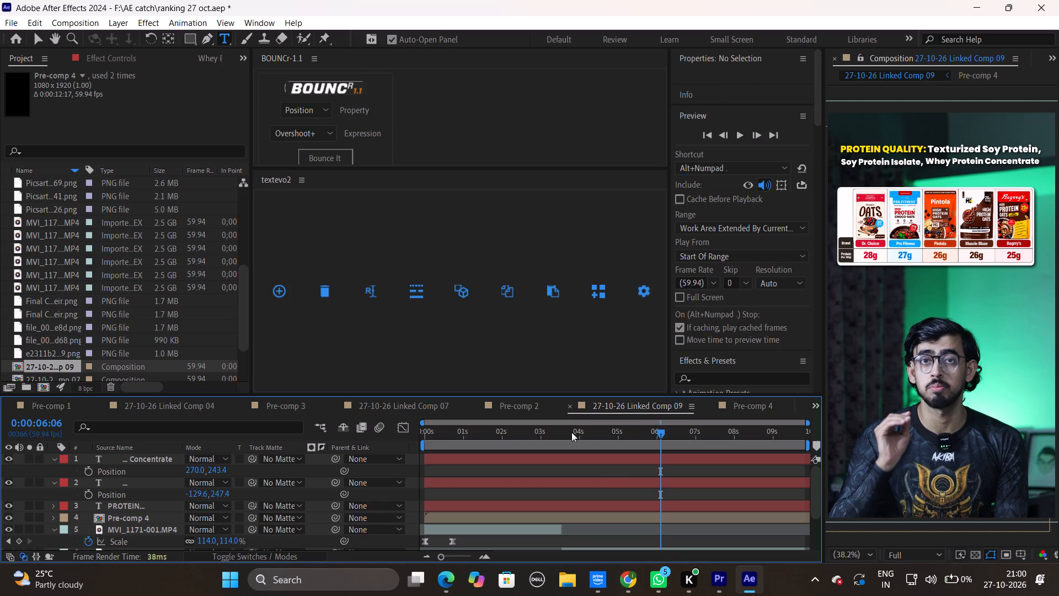
Move the Pre-comp 4 product chart up and slightly sideways to Position 521.5, 970.0 at 0:00:06:06.
scroll(561, 493, down, 1)
click(560, 479)
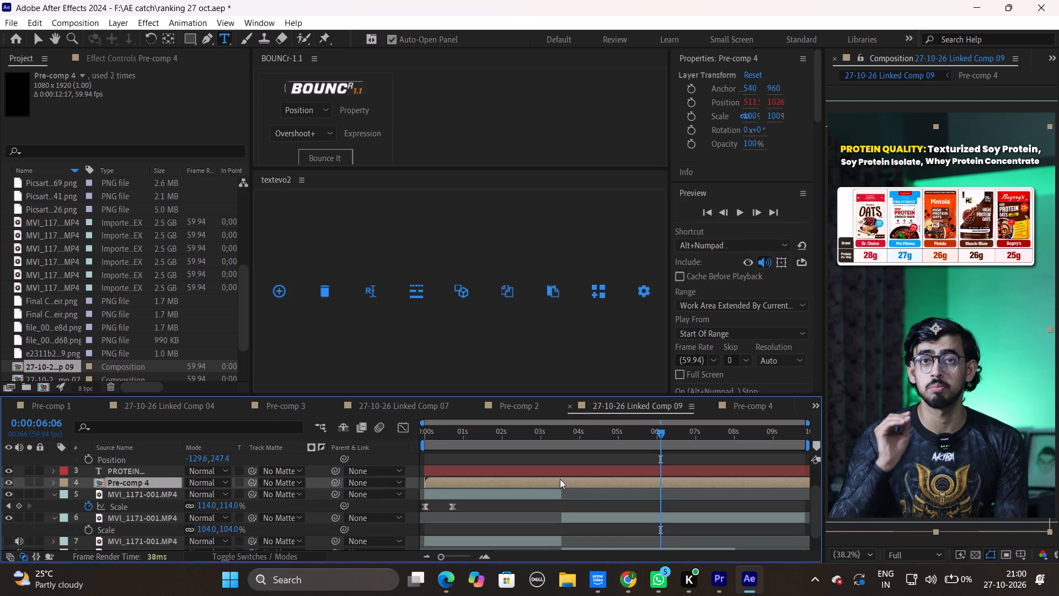
key(p)
drag(223, 495, 182, 496)
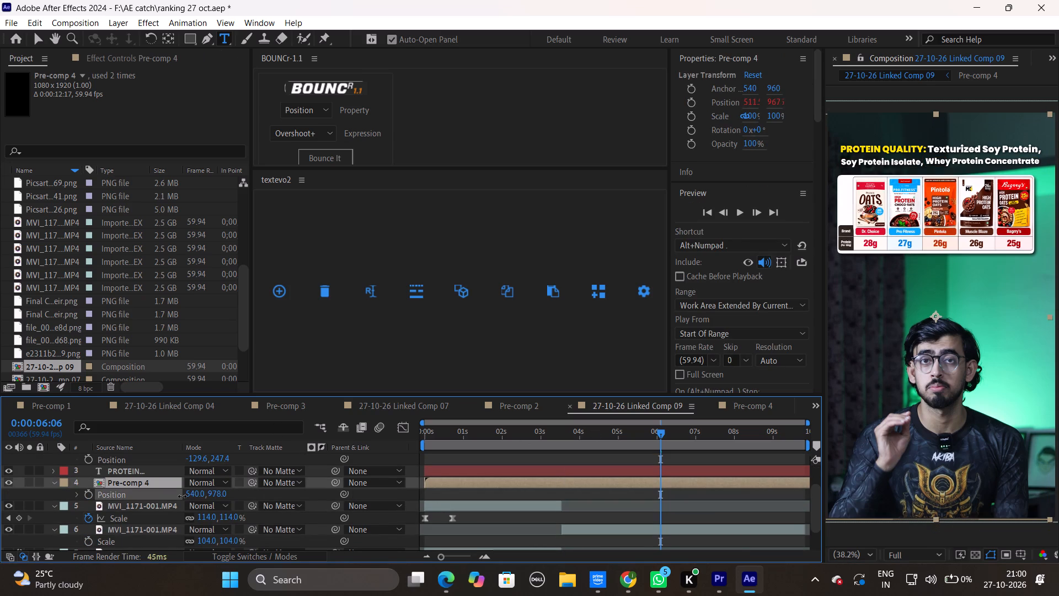
drag(182, 496, 184, 496)
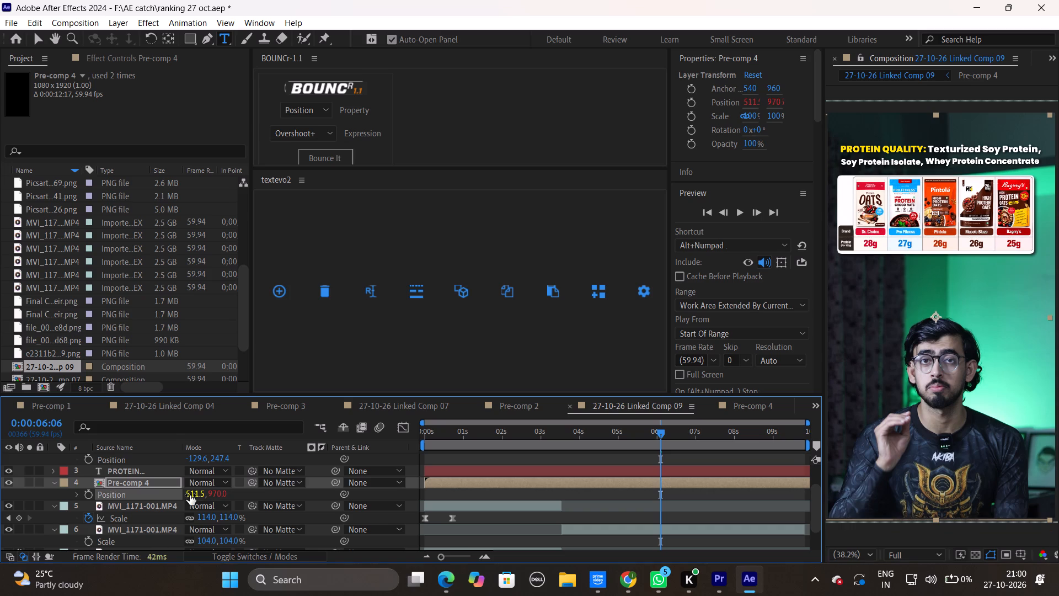
drag(190, 494, 196, 494)
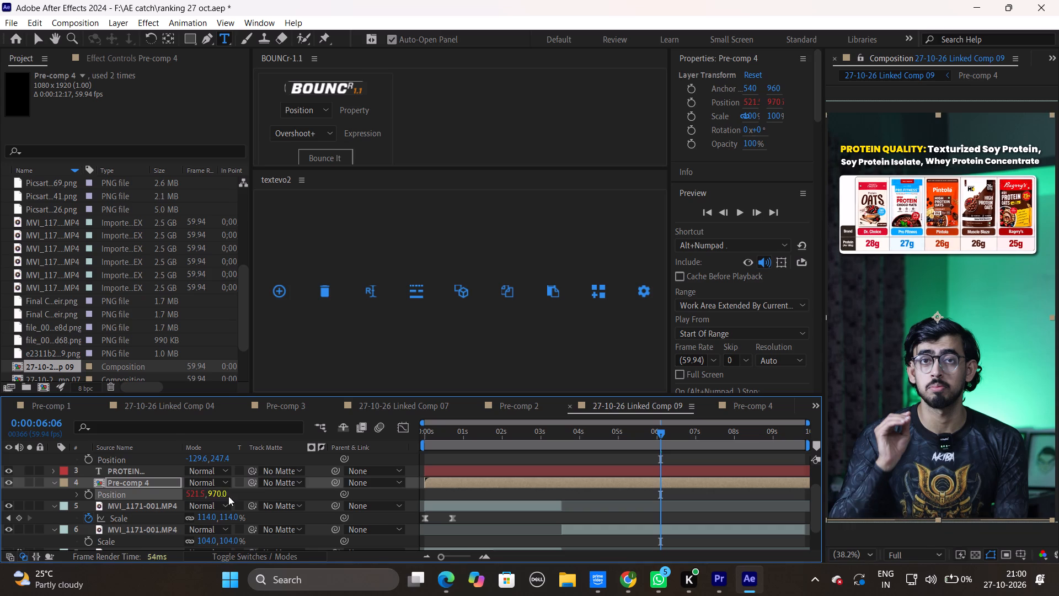
Play the comp from the start, then lower the Pre-comp 4 product chart to Y Position 1116.0 at 0:00:04:18.
drag(666, 427, 413, 438)
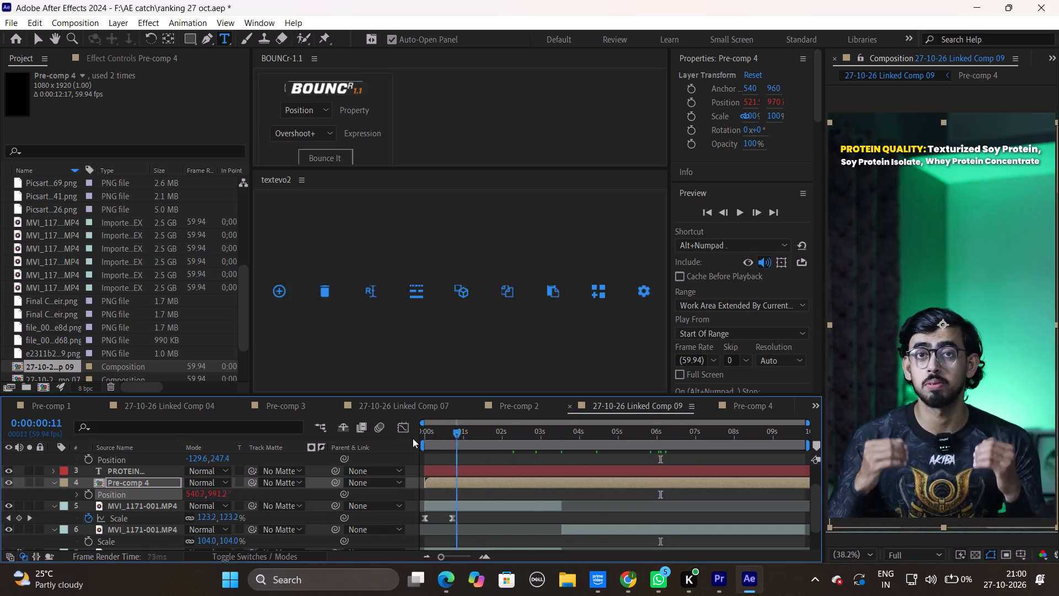
drag(413, 438, 272, 459)
key(space)
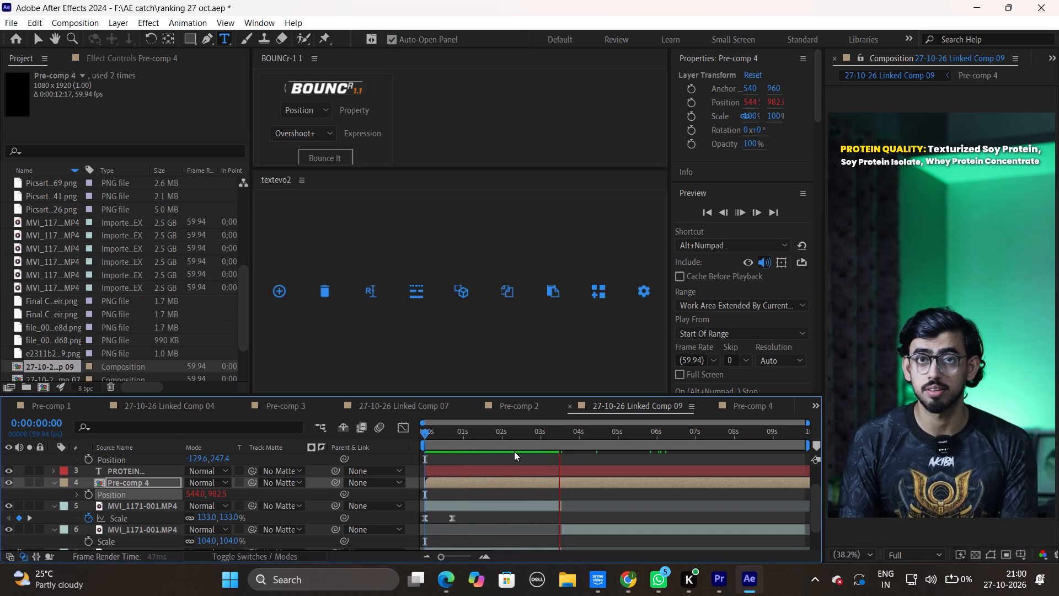
key(space)
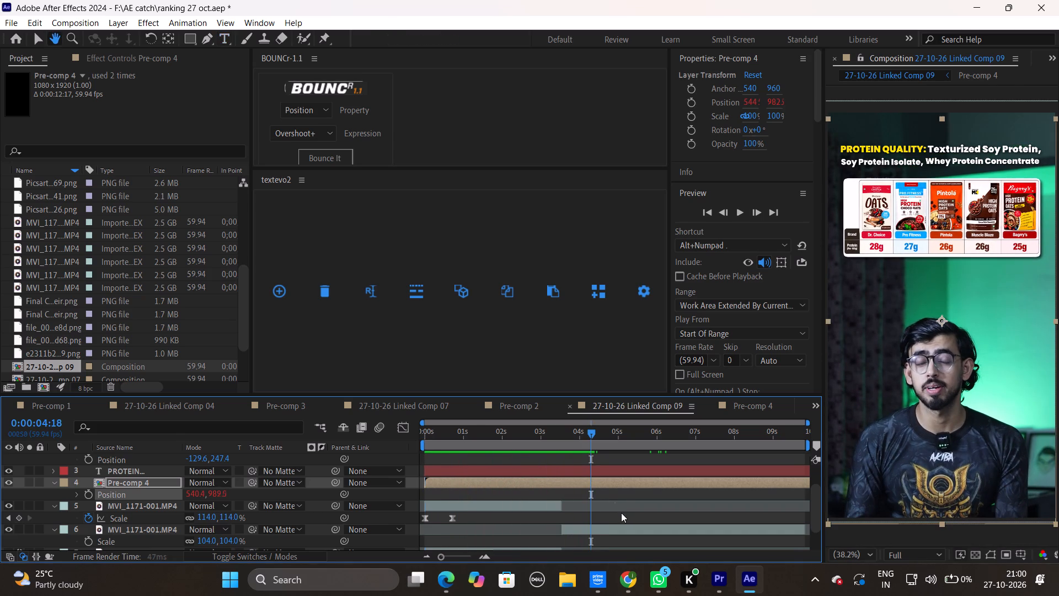
click(612, 485)
key(p)
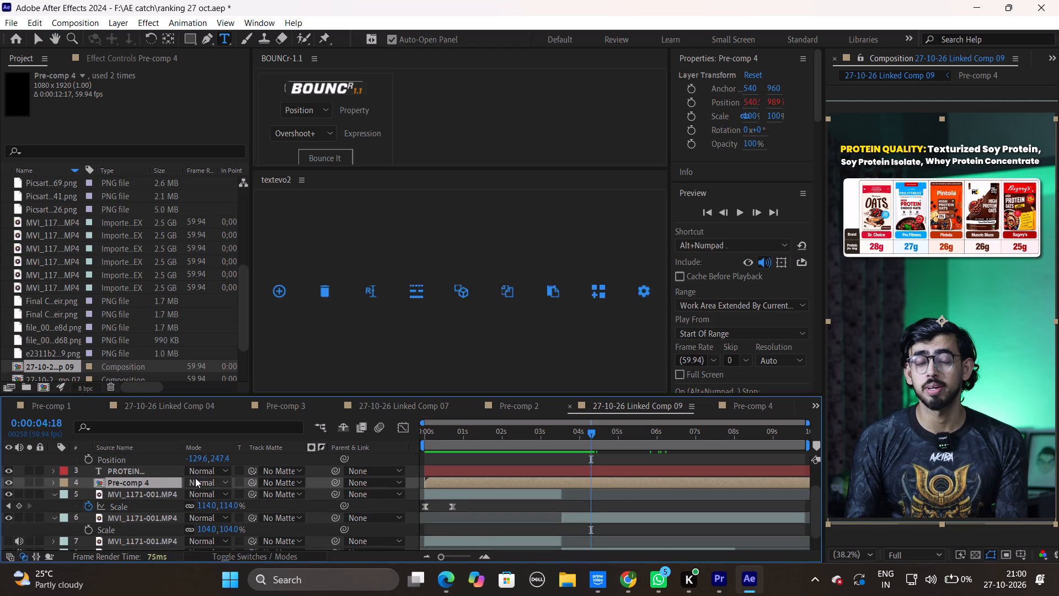
key(p)
drag(220, 490, 279, 492)
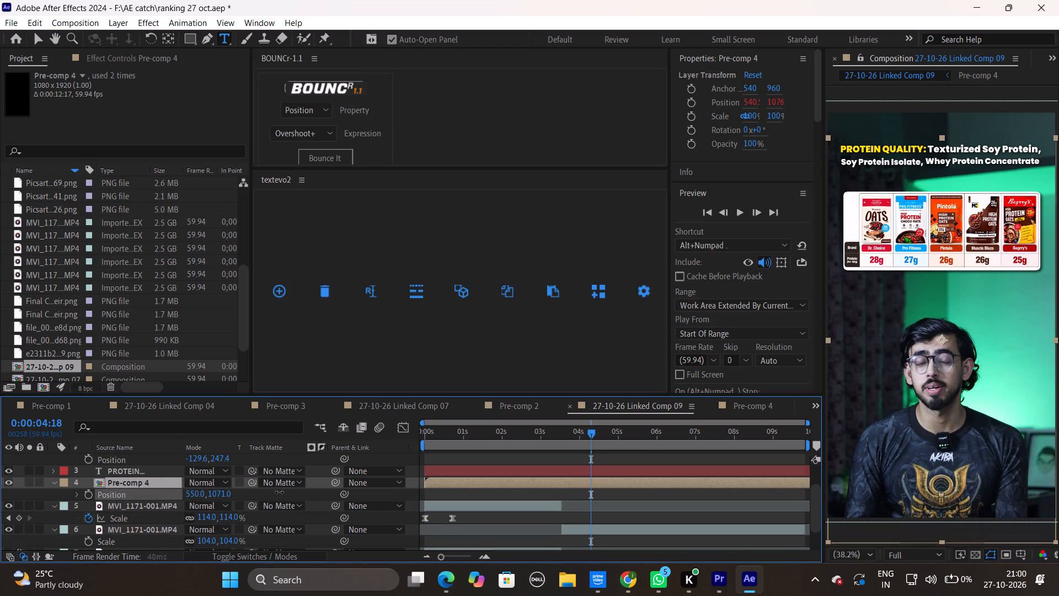
drag(279, 492, 304, 492)
Lower all three title text layers together so their Y Positions are 354.4 (Whey), 358.4 (Soy) and 299.4 (PROTEIN QUALITY).
scroll(469, 492, up, 4)
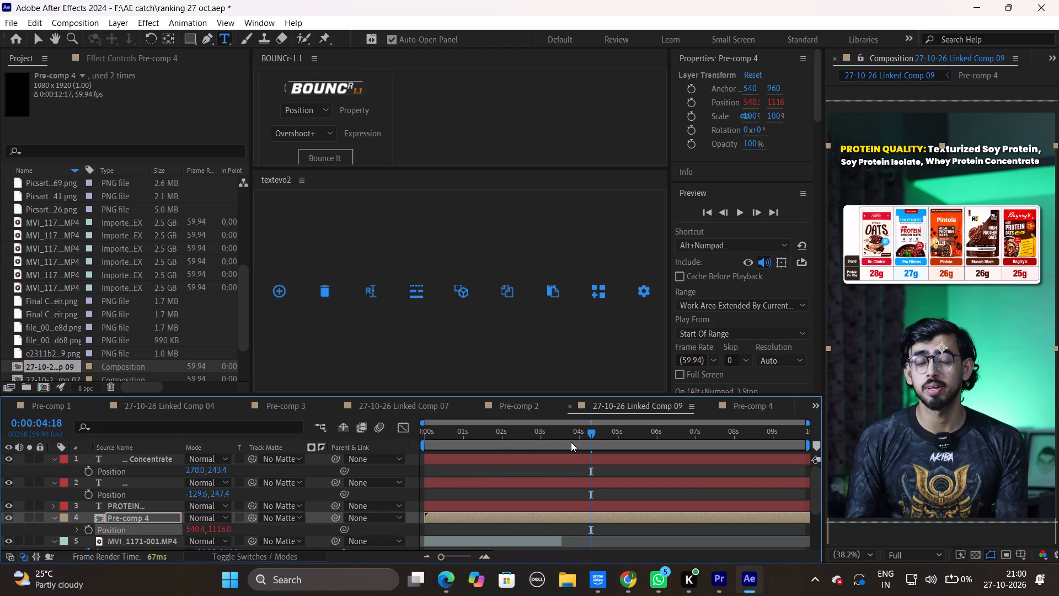
ctrl+click(542, 459)
click(539, 475)
ctrl+click(539, 454)
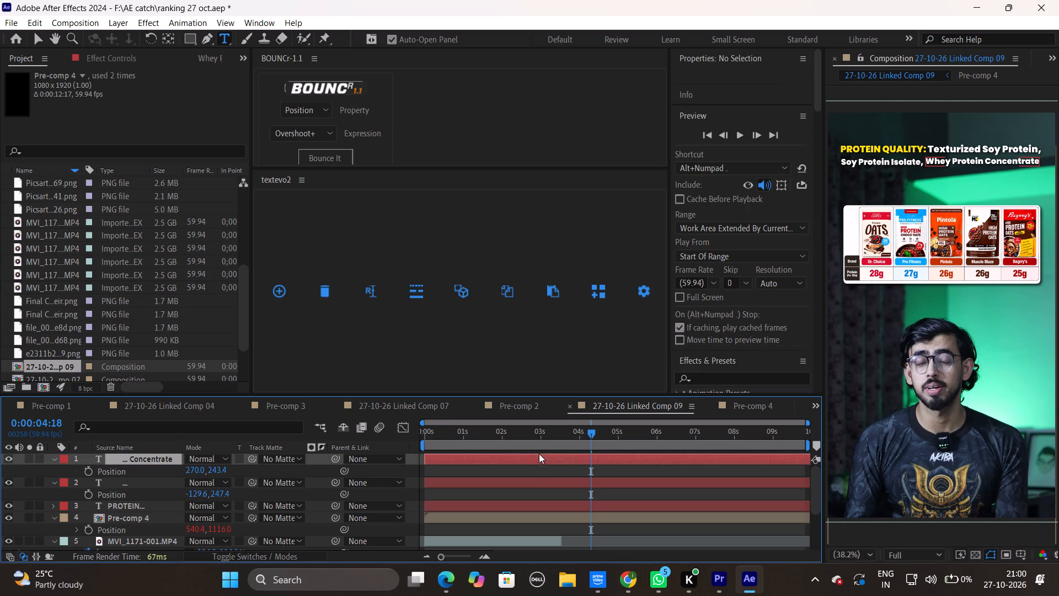
ctrl+click(531, 477)
ctrl+click(527, 505)
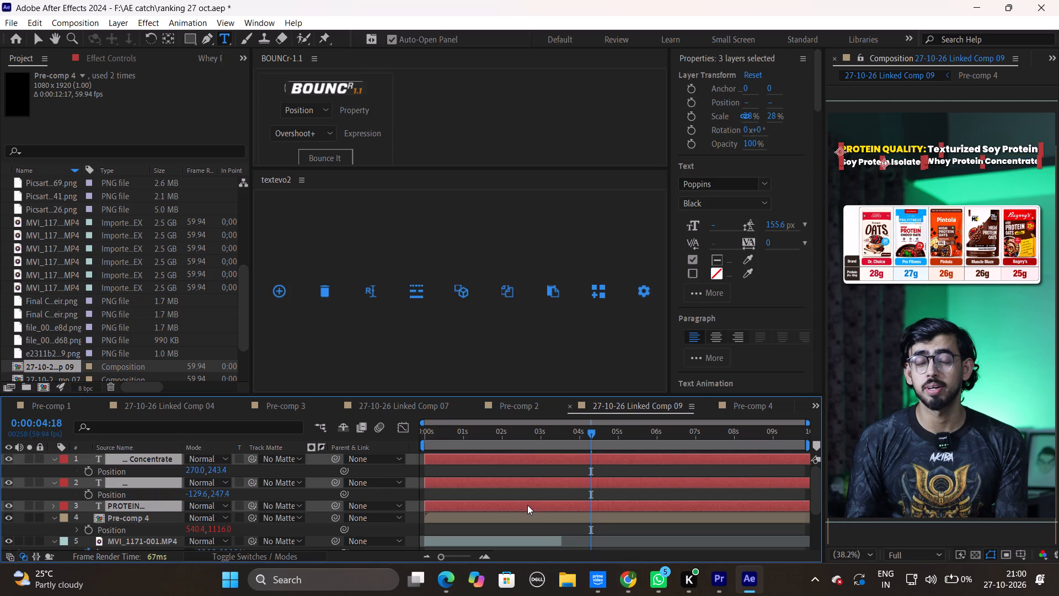
key(p)
key(p)
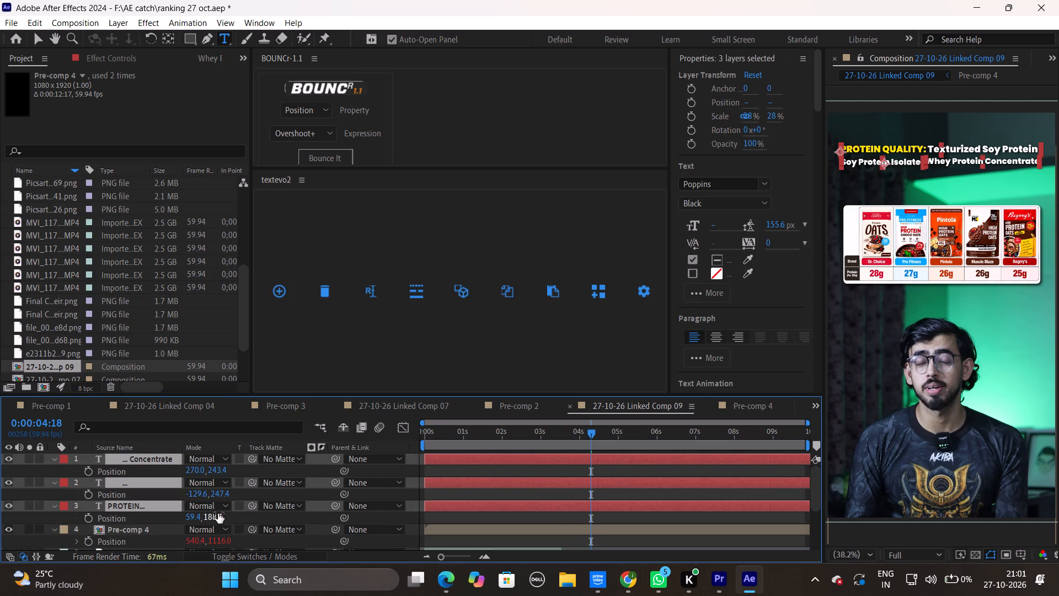
drag(218, 513, 284, 514)
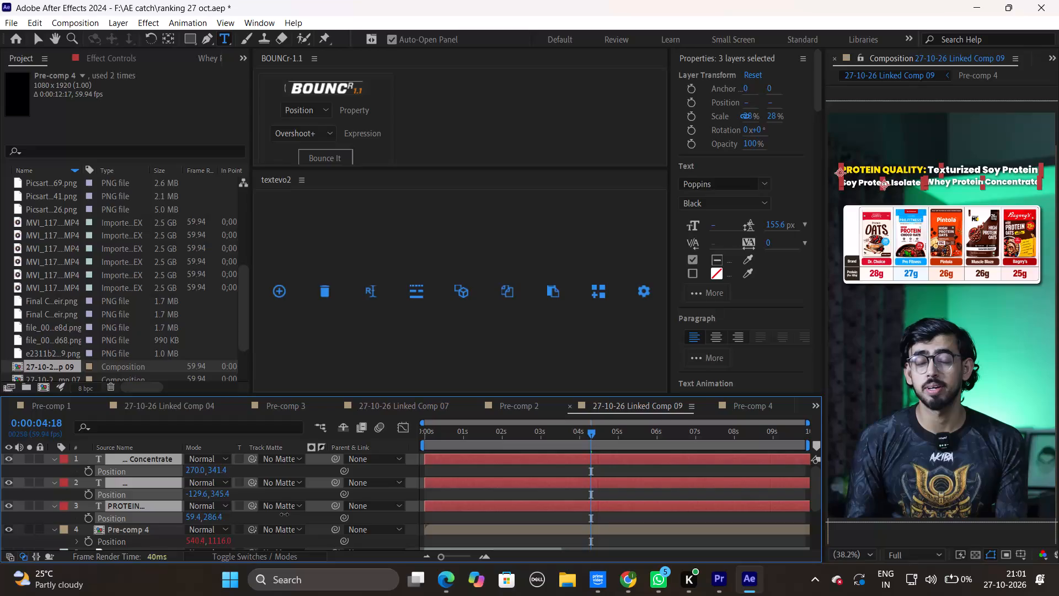
drag(284, 514, 293, 514)
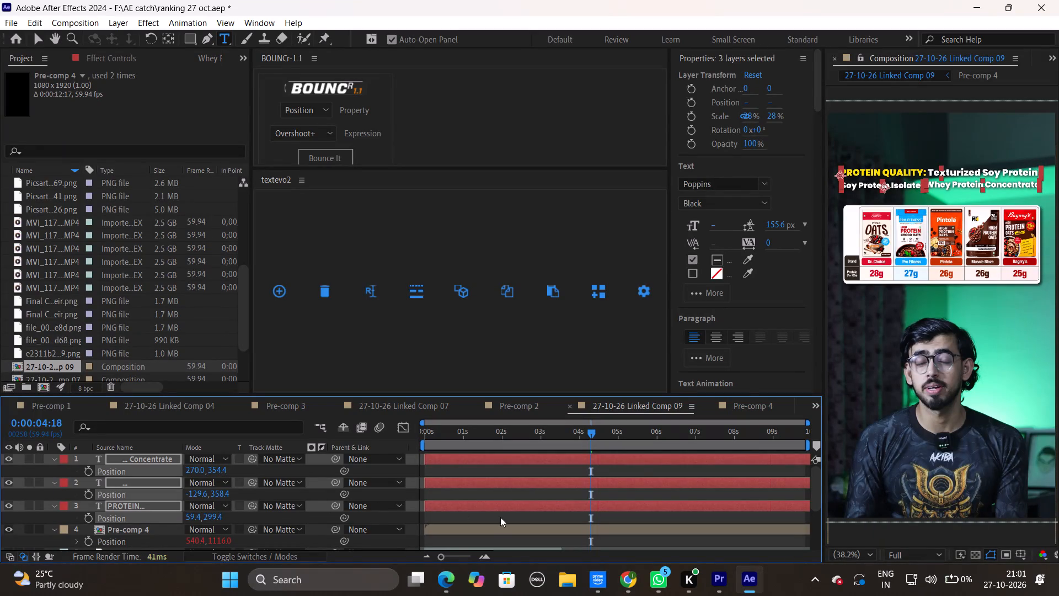
click(470, 491)
Add a new TextEvo animation at 0:00:00:00 to the PROTEIN QUALITY text layer, based on Words.
drag(581, 438, 579, 438)
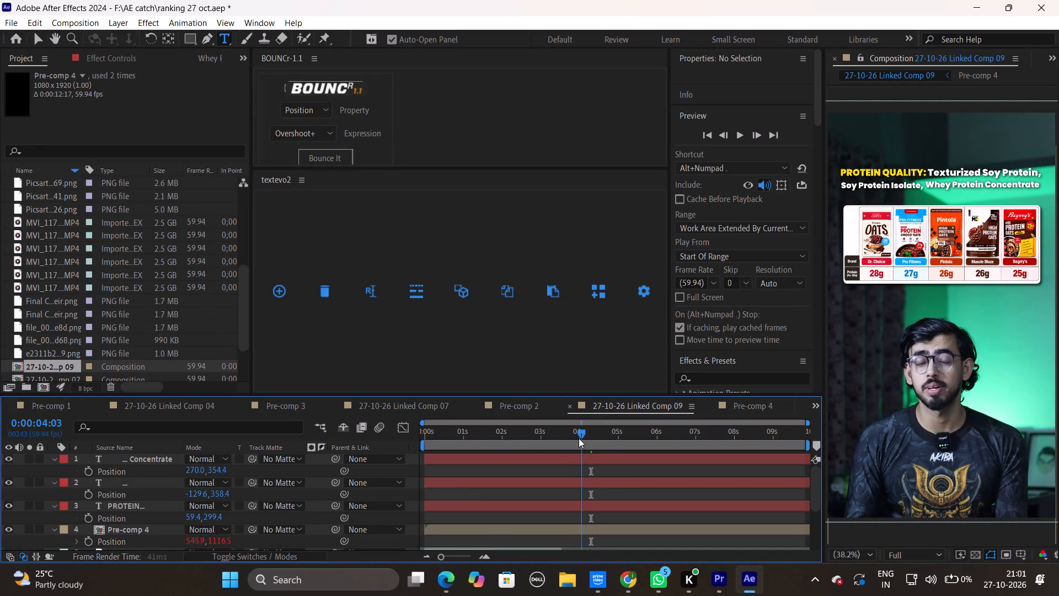
drag(579, 438, 372, 435)
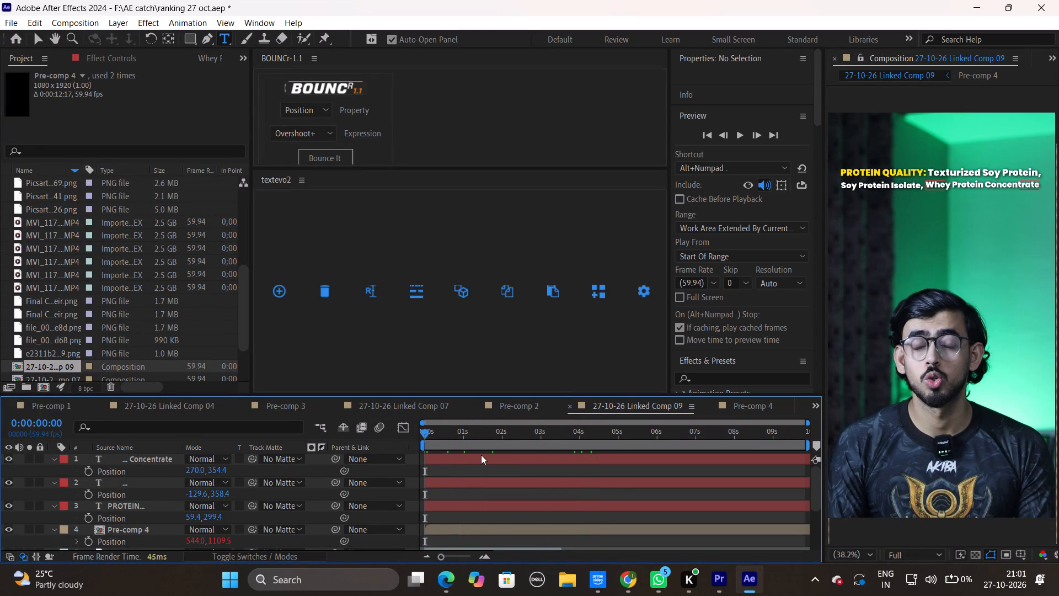
click(434, 459)
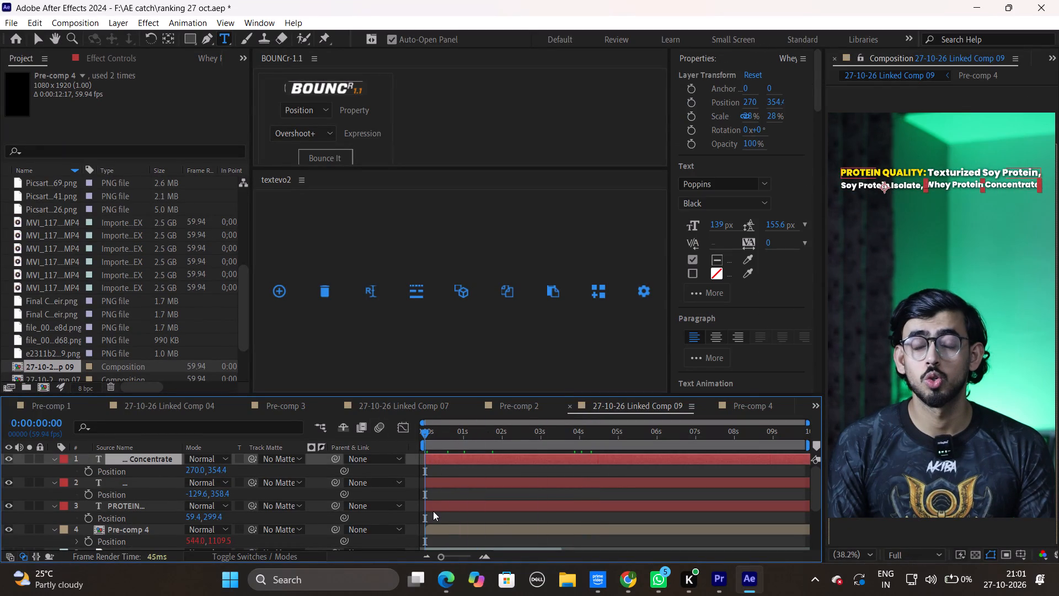
click(432, 512)
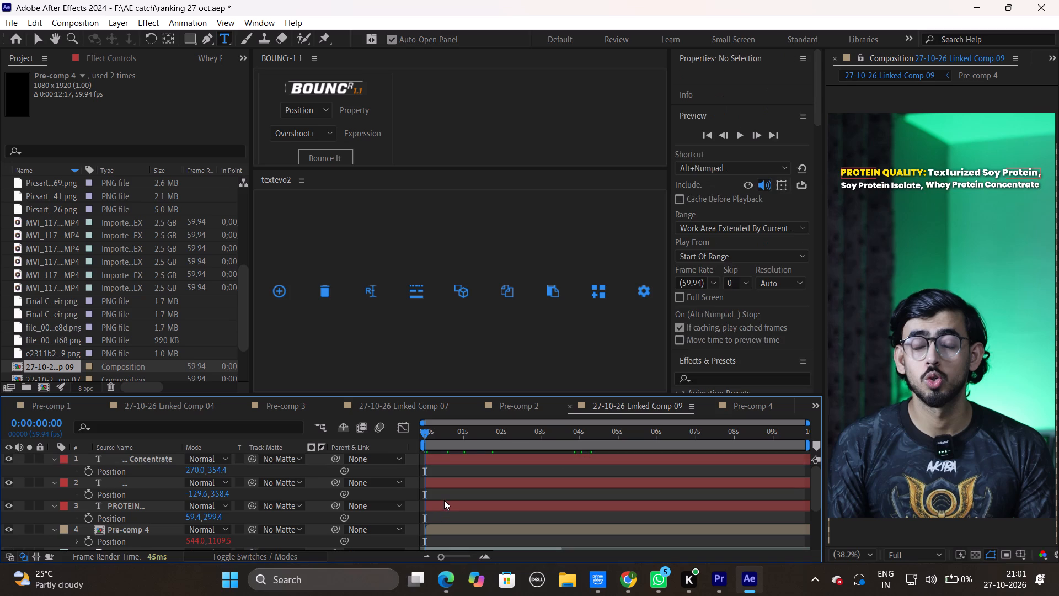
click(444, 500)
click(449, 506)
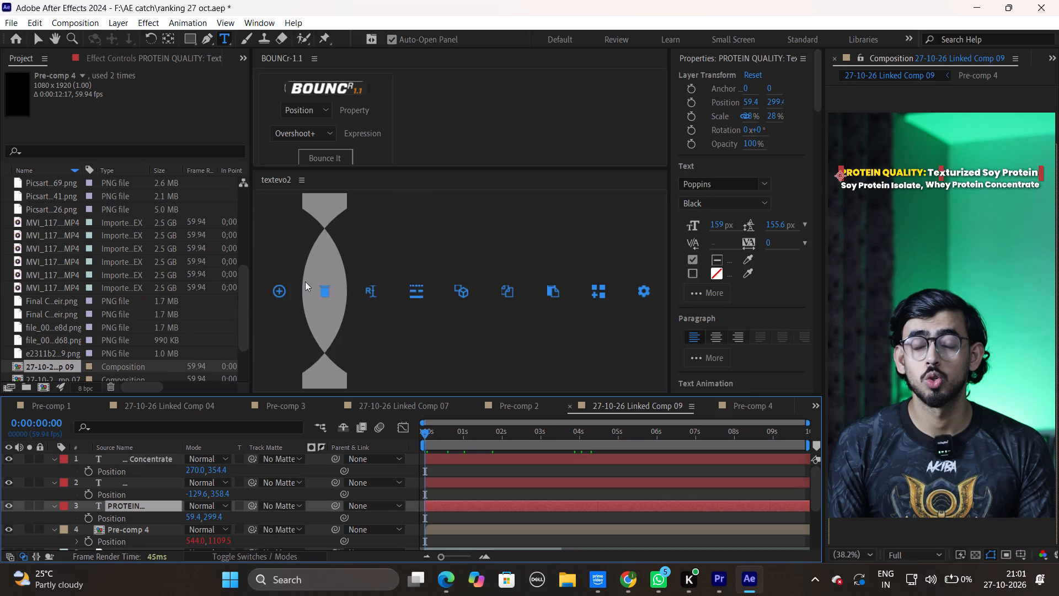
click(287, 280)
click(414, 302)
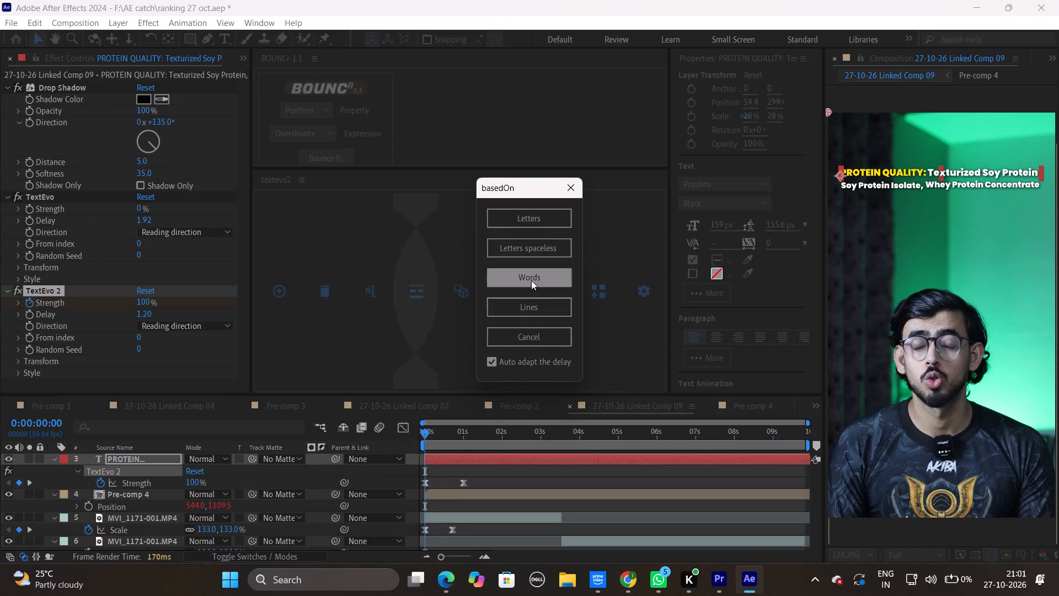
click(531, 280)
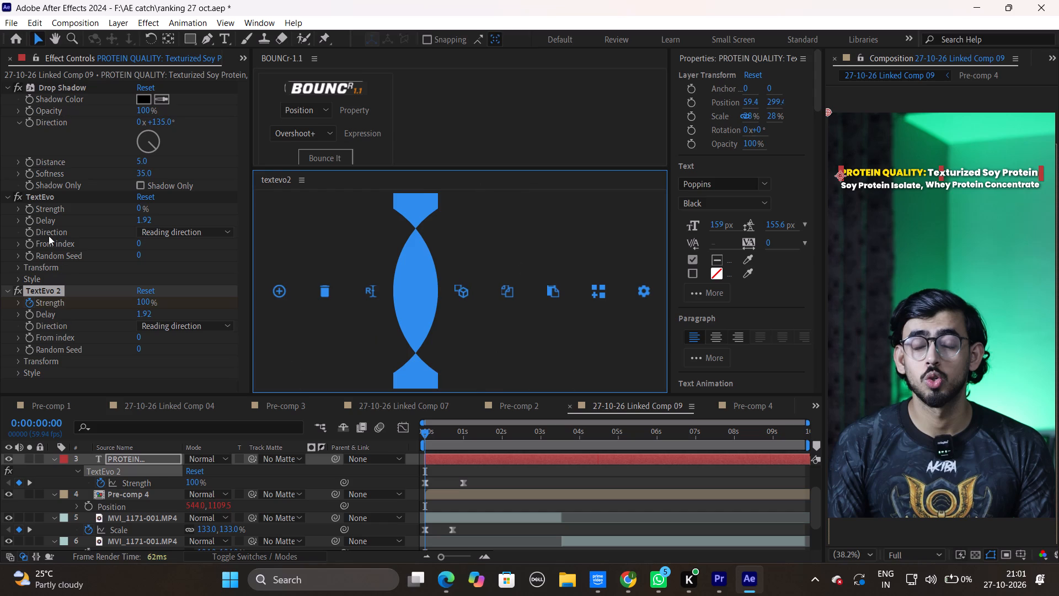
Cut the old TextEvo effect from the PROTEIN QUALITY text layer, keeping TextEvo 2.
right_click(40, 288)
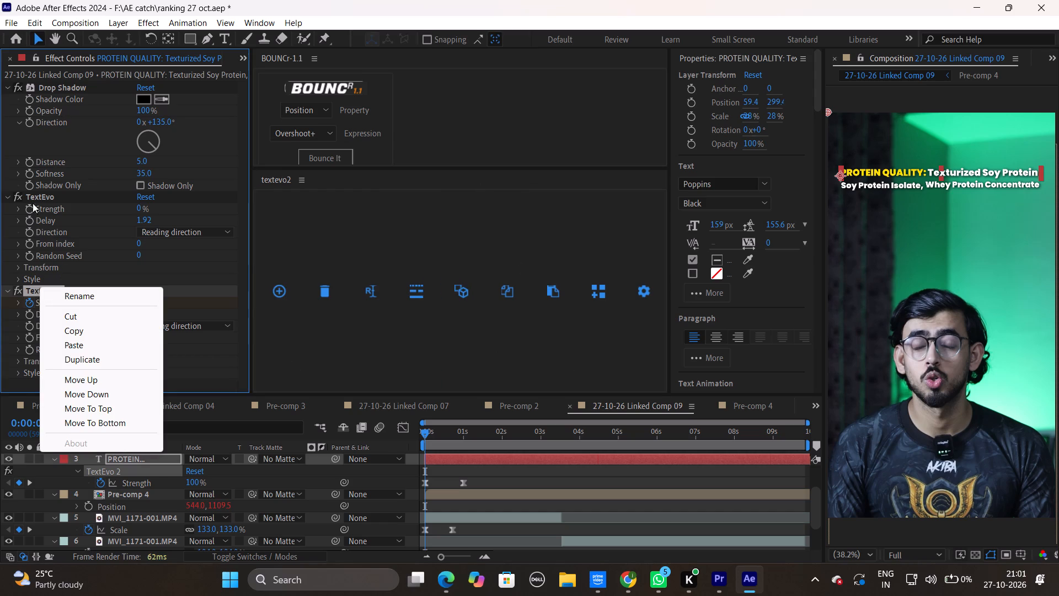
click(35, 199)
right_click(35, 199)
click(65, 225)
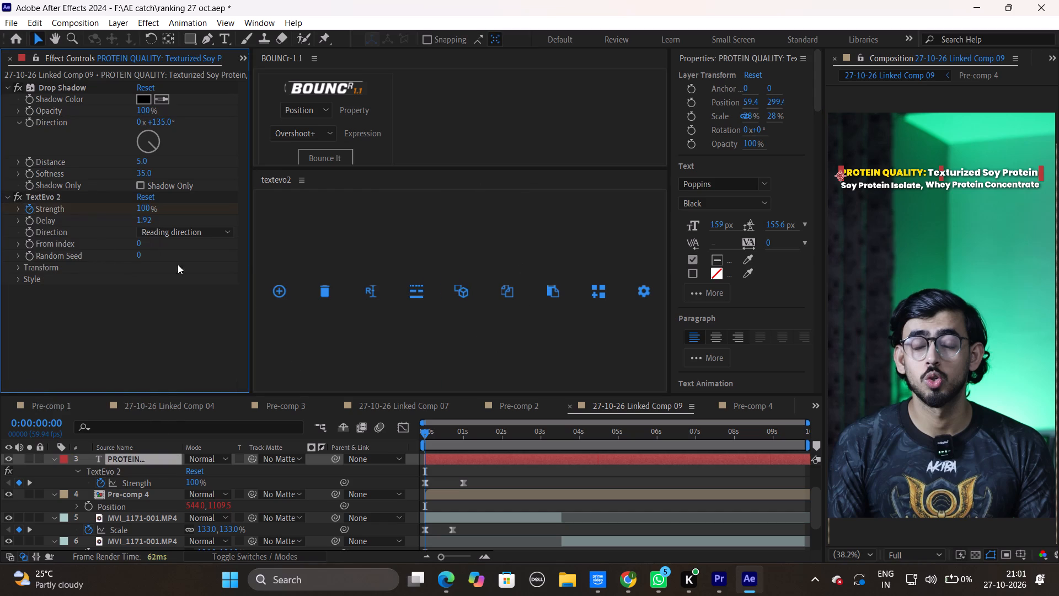
In TextEvo 2's Transform settings, set Position Y to 436.00 and Opacity to 0%.
click(19, 270)
click(32, 290)
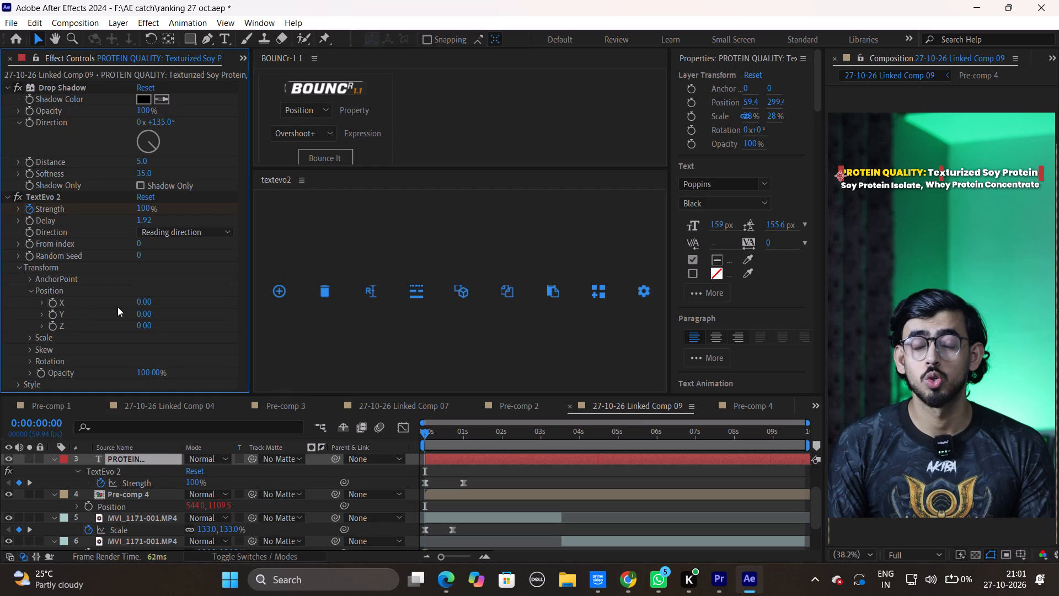
drag(143, 313, 358, 328)
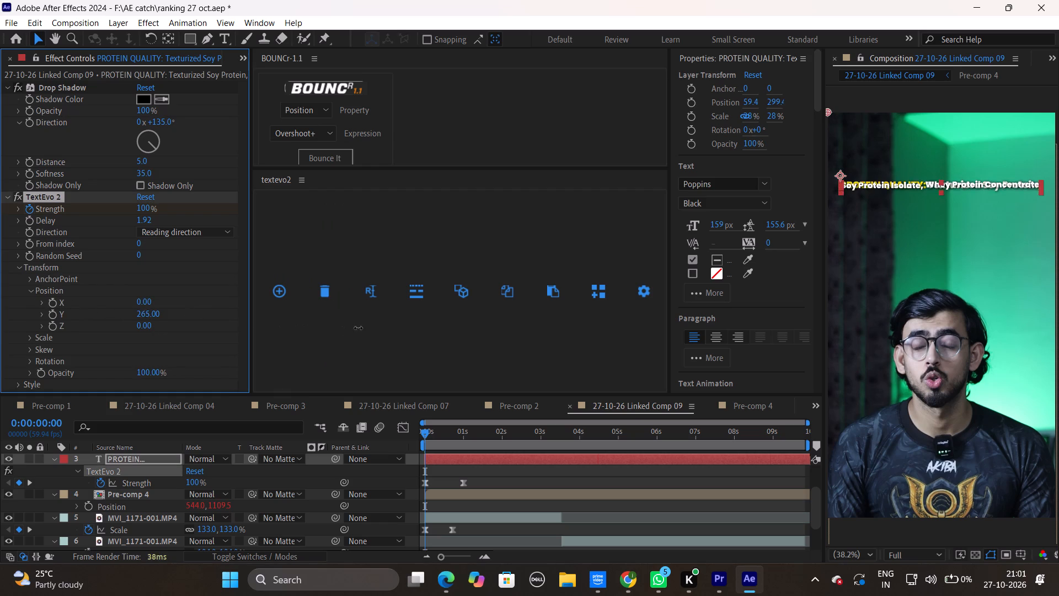
drag(358, 328, 460, 329)
drag(157, 375, 0, 364)
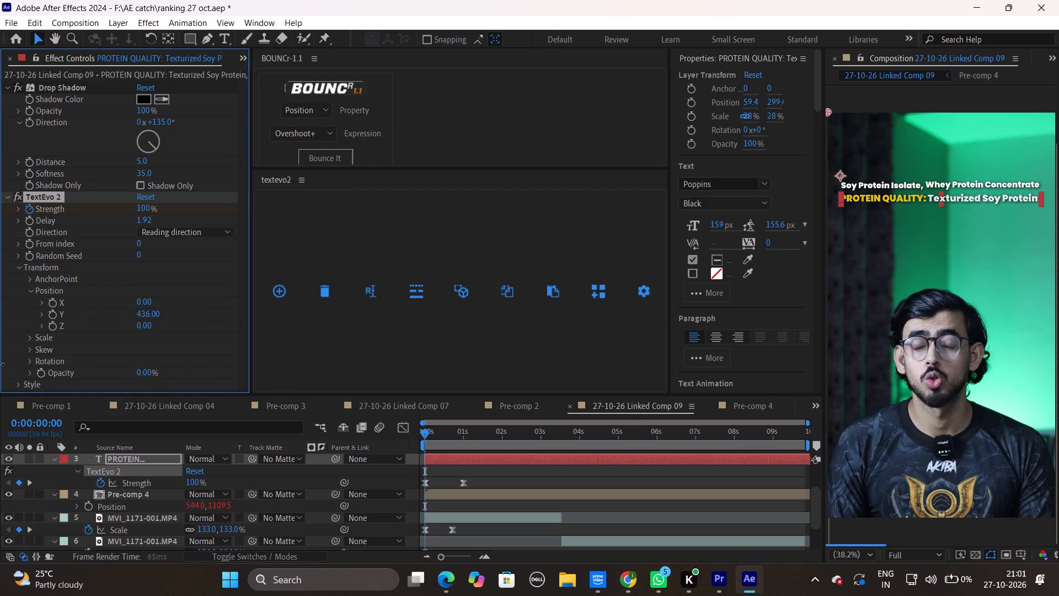
drag(0, 364, 0, 367)
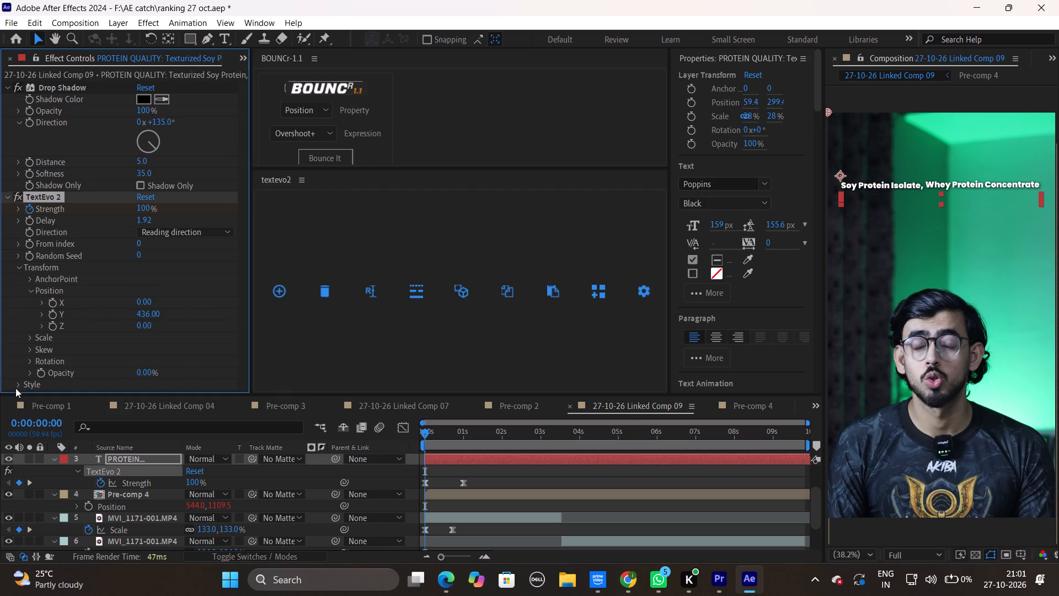
In the Style settings of the PROTEIN QUALITY layer's TextEvo 2, set Blur to 42.0, 33.0 and preview the animation.
click(17, 388)
scroll(140, 370, down, 2)
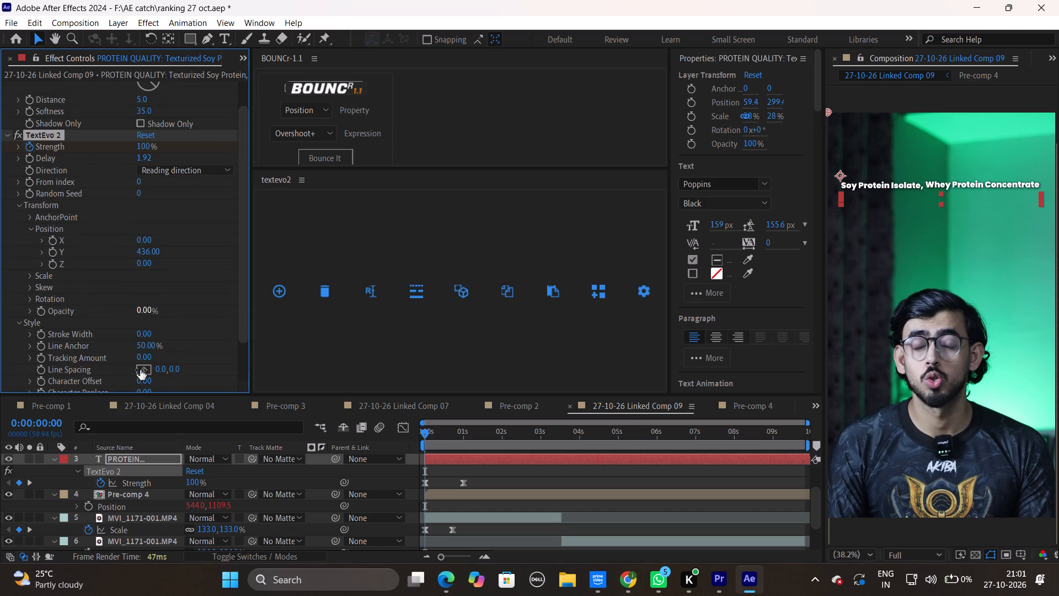
scroll(204, 361, down, 3)
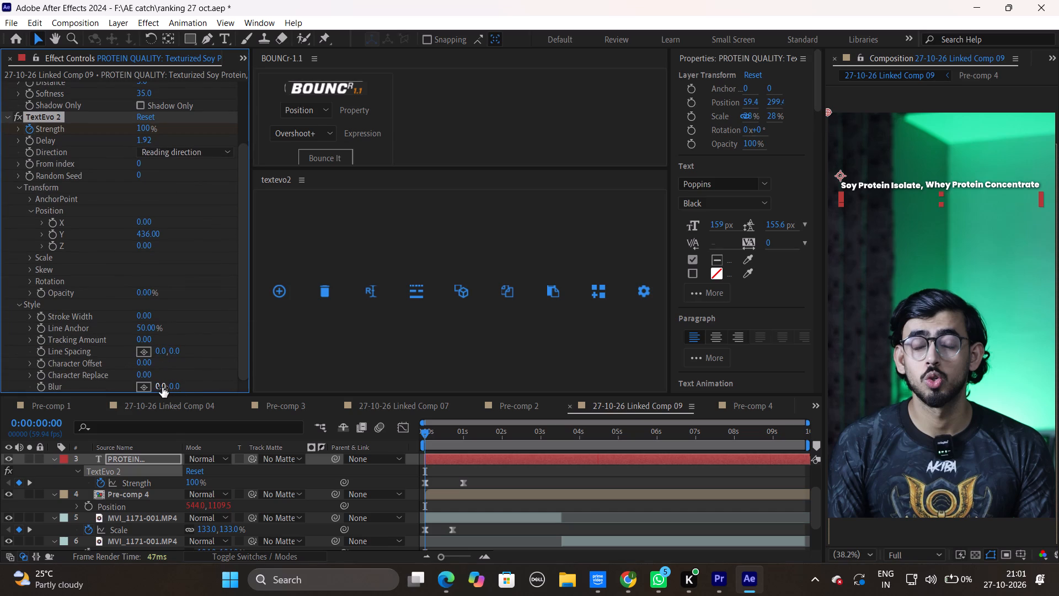
drag(162, 387, 192, 389)
drag(180, 384, 205, 382)
key(space)
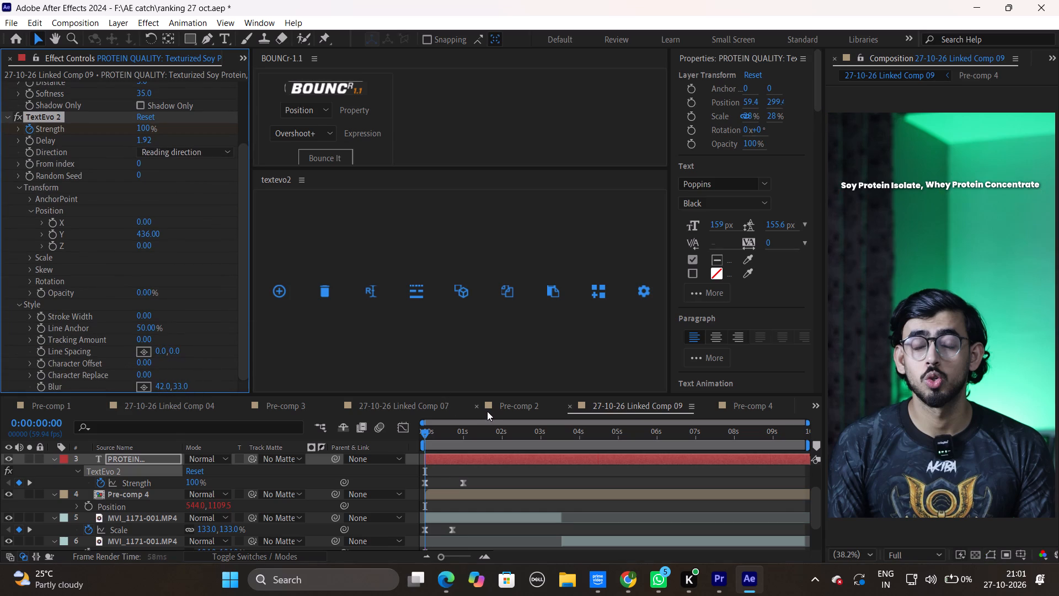
key(space)
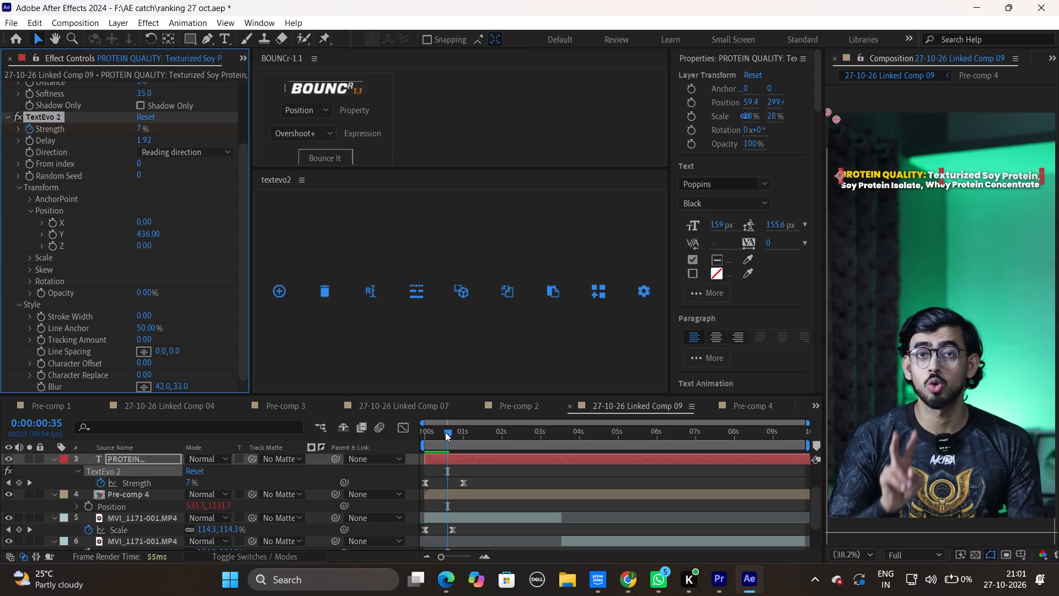
drag(445, 432, 382, 448)
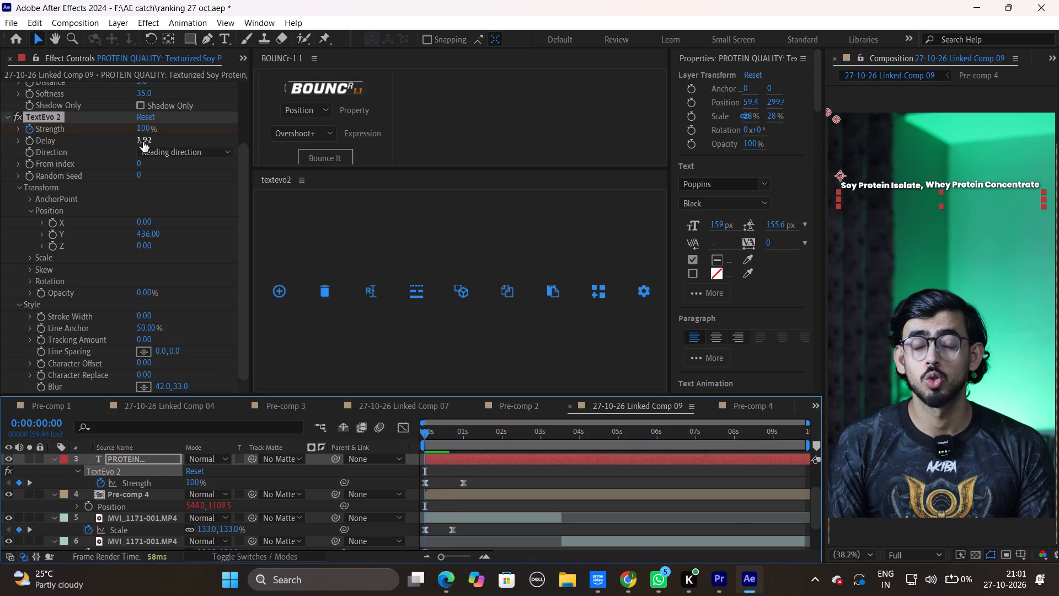
Set the Delay of the PROTEIN QUALITY layer's TextEvo 2 to 1.50.
click(143, 142)
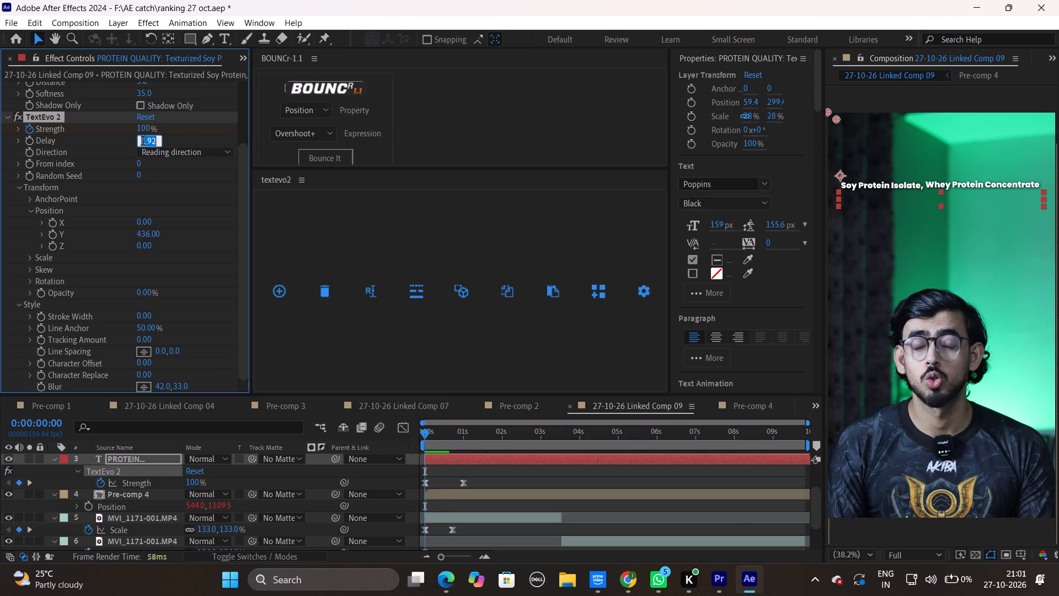
text(1.50)
key(Return)
Shift the PROTEIN QUALITY layer's ending TextEvo 2 Strength keyframe earlier, to about 0:00:00:35, and preview the title animation.
drag(463, 482, 447, 483)
key(space)
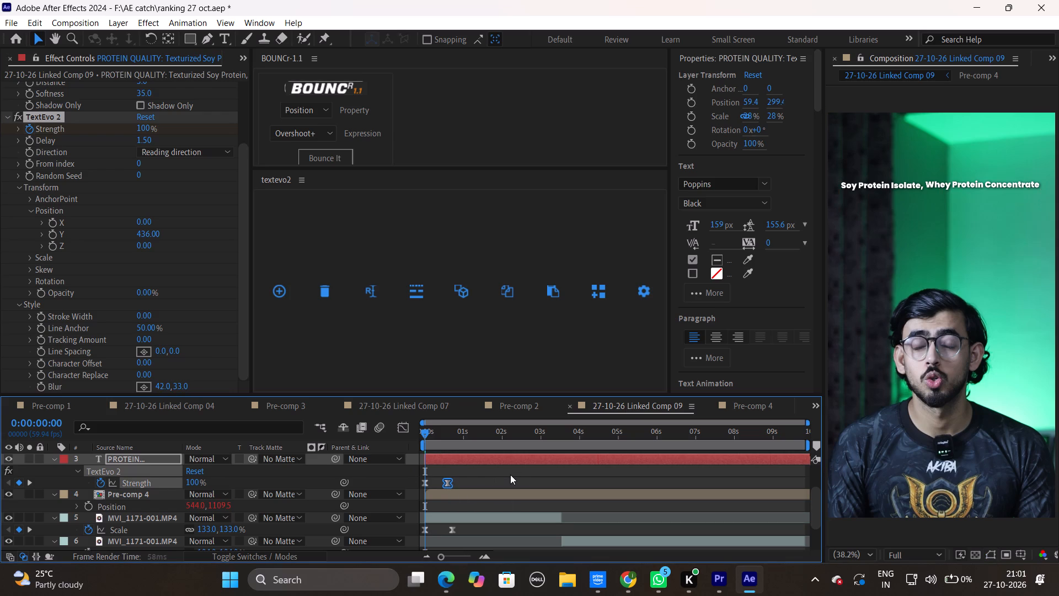
key(space)
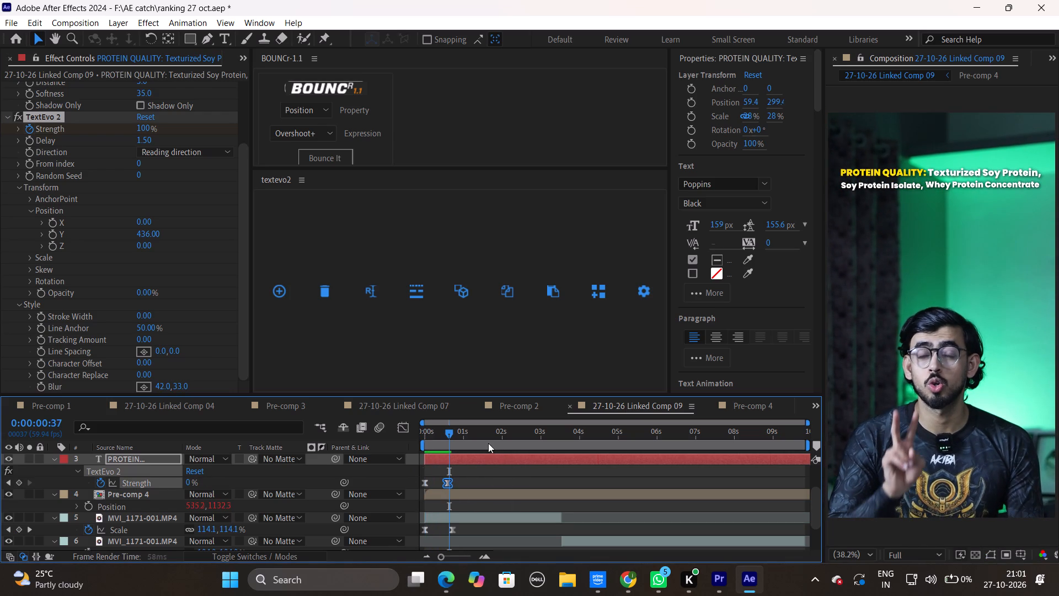
drag(452, 438, 386, 445)
key(space)
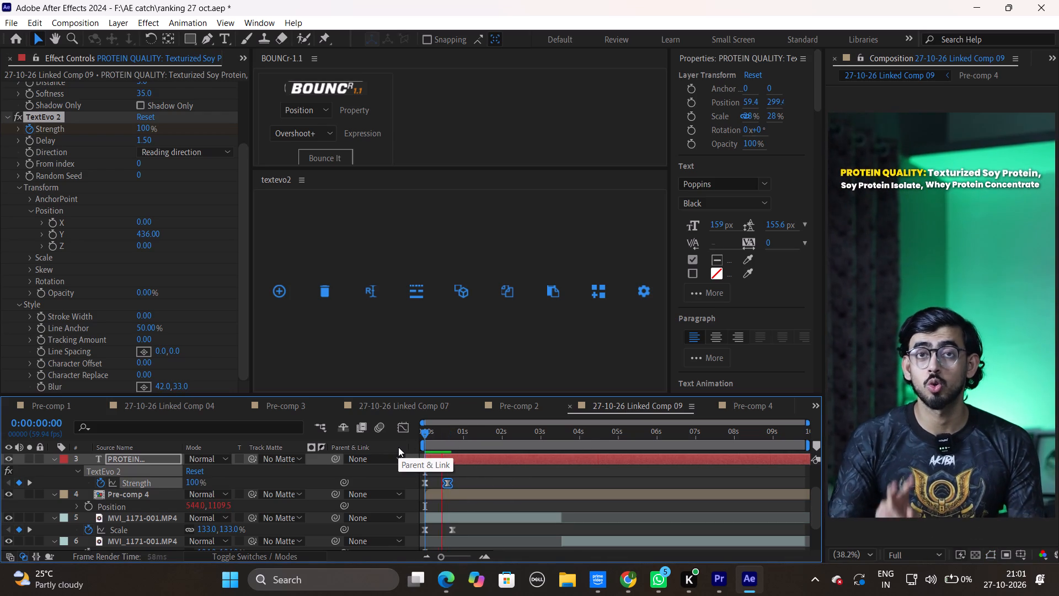
key(space)
Replace the Soy Protein Isolate text layer's old TextEvo effect with a new one starting at 0:00:00:10, based on Words.
scroll(482, 488, up, 3)
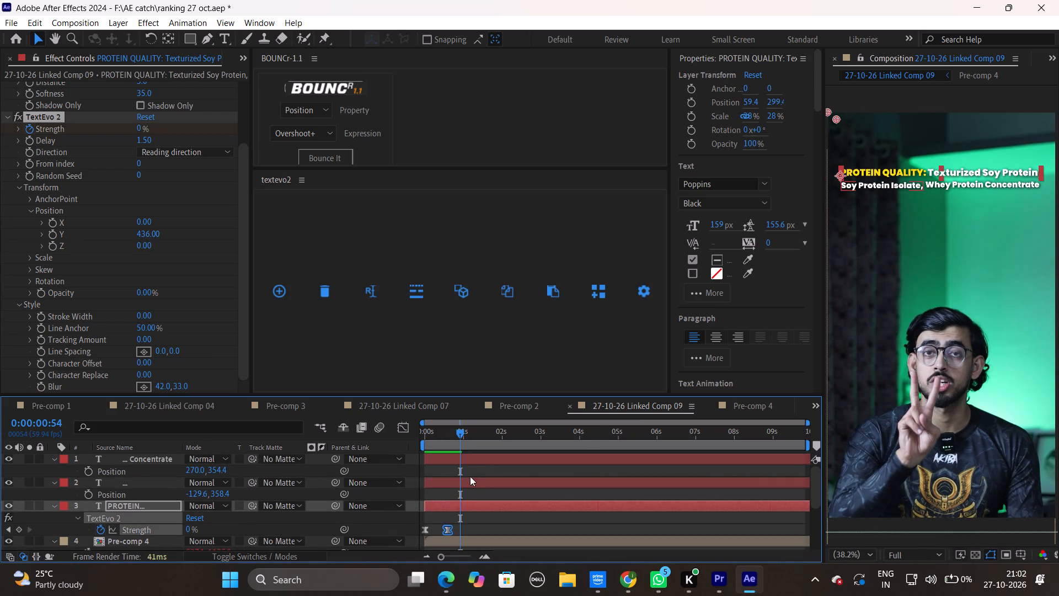
drag(461, 435, 436, 441)
click(435, 438)
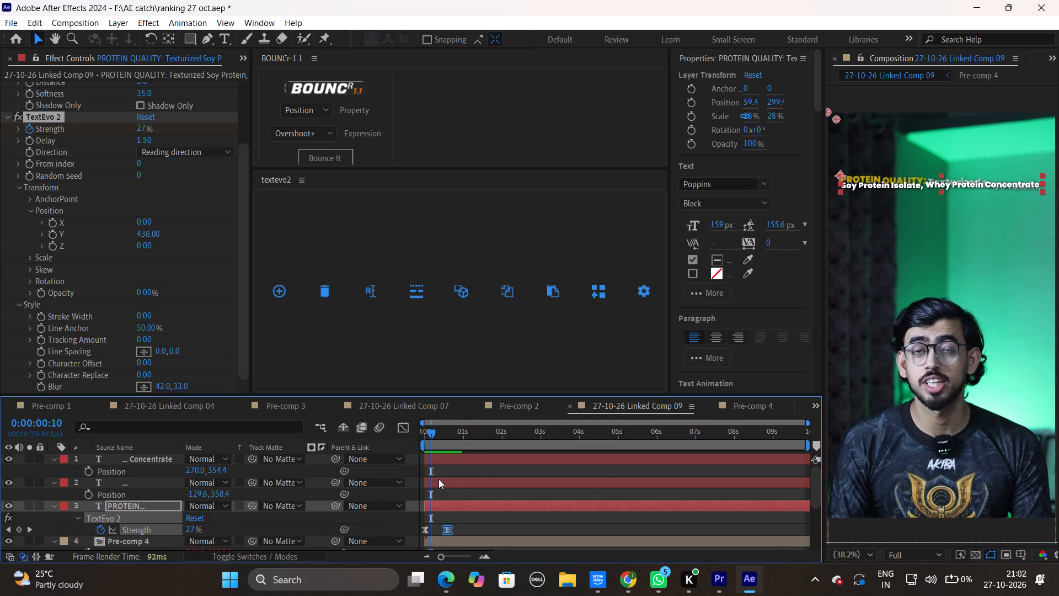
click(435, 481)
click(286, 294)
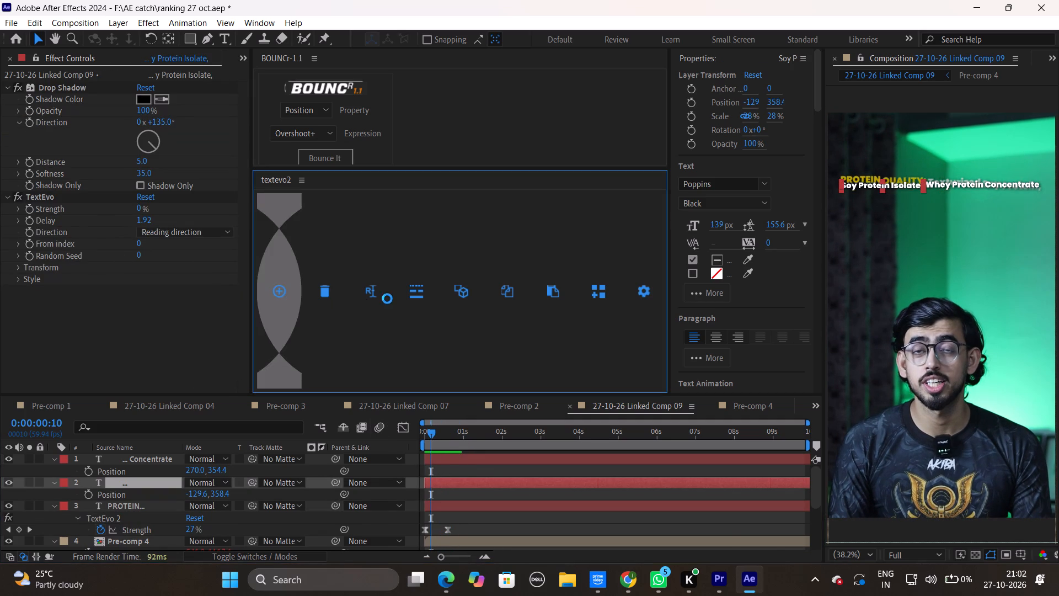
click(36, 199)
right_click(36, 199)
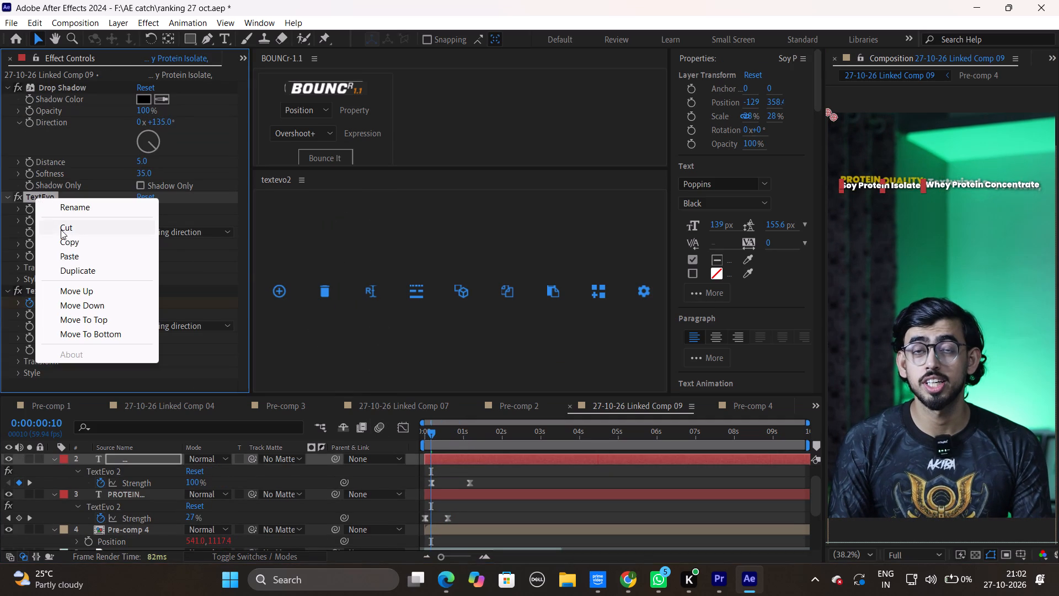
click(61, 230)
click(412, 290)
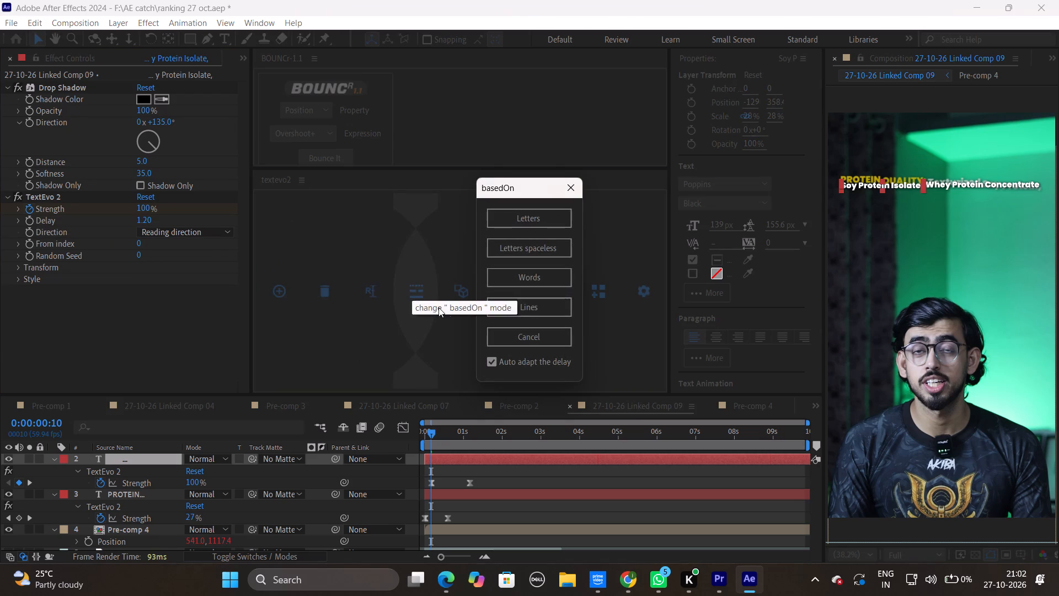
click(547, 281)
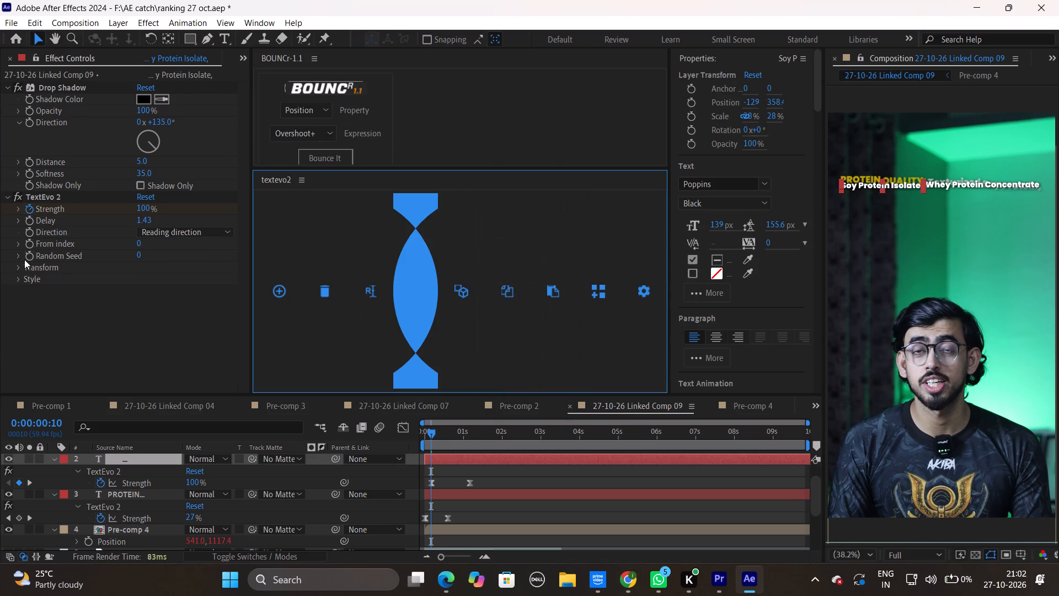
In the Soy Protein Isolate layer's TextEvo 2 Transform settings, set Position Y to 164.00 and Opacity to 0%.
click(18, 264)
click(29, 291)
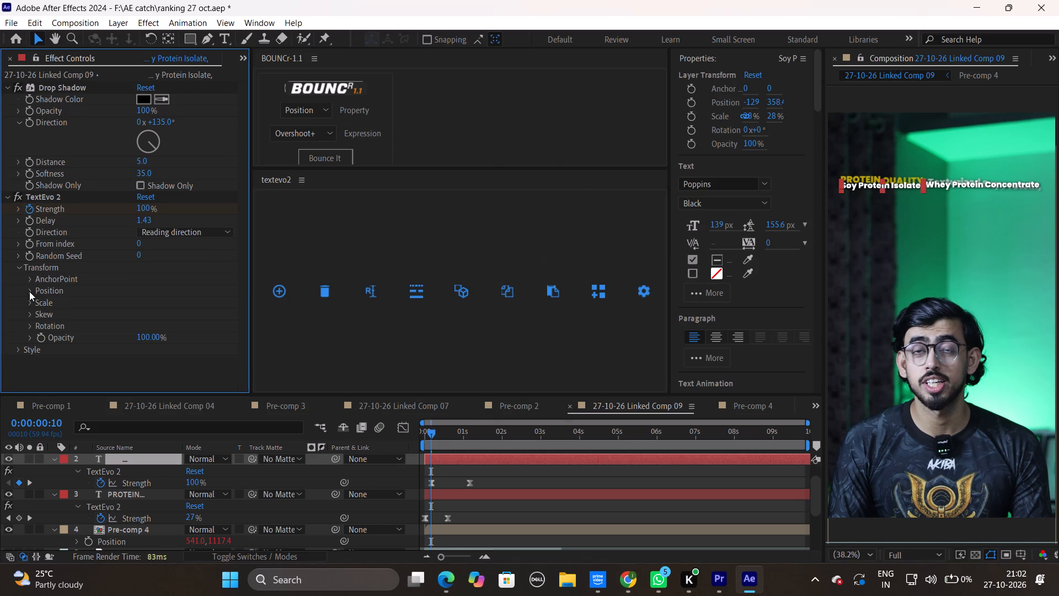
drag(142, 317, 170, 316)
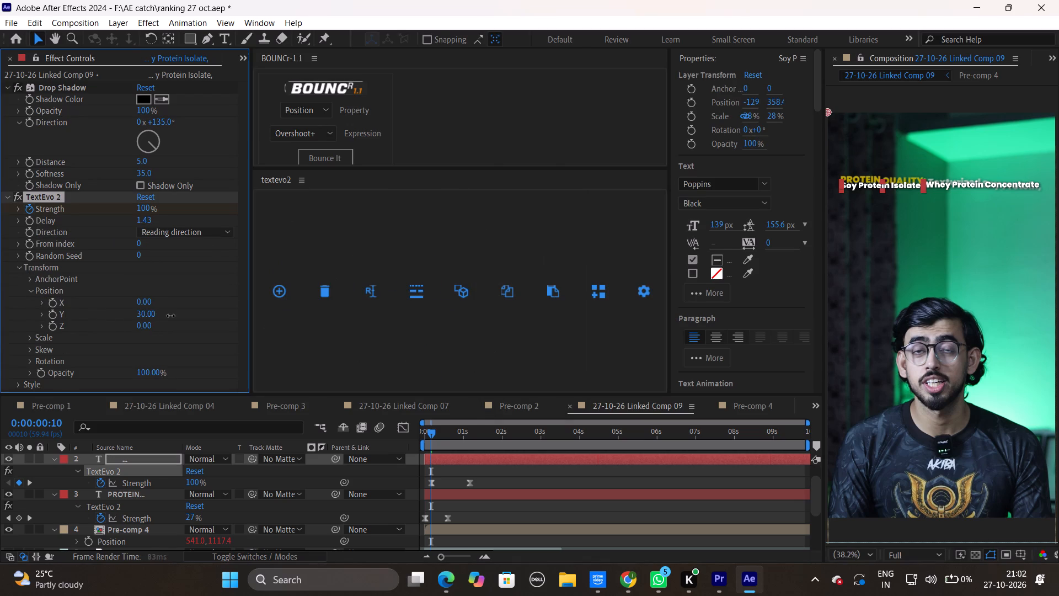
drag(170, 316, 261, 322)
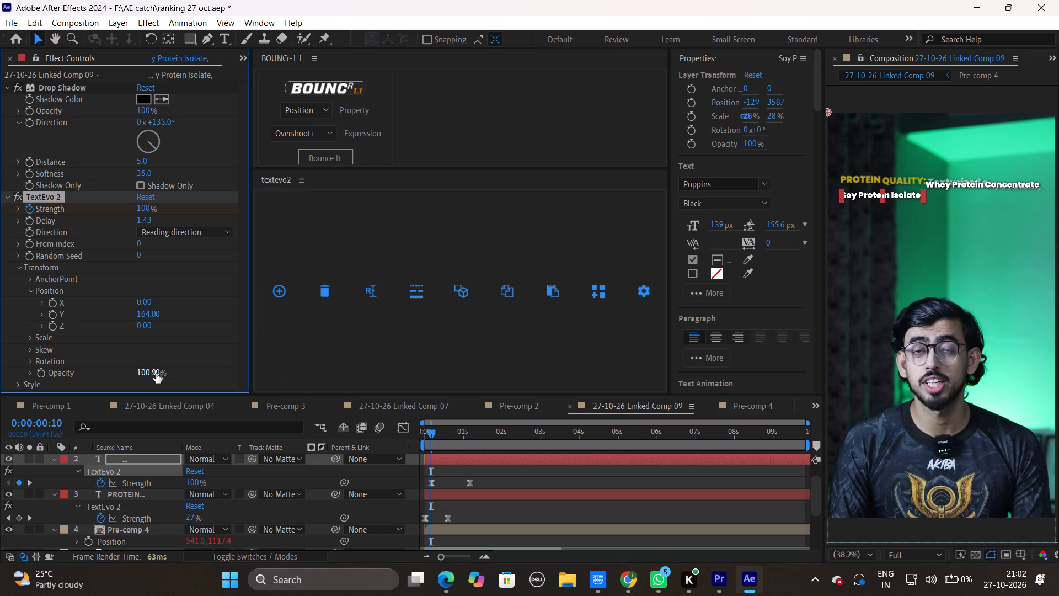
drag(156, 373, 0, 369)
In the Style settings of the Soy Protein Isolate layer's TextEvo 2, set Blur to 36.0, 33.0.
scroll(174, 343, down, 6)
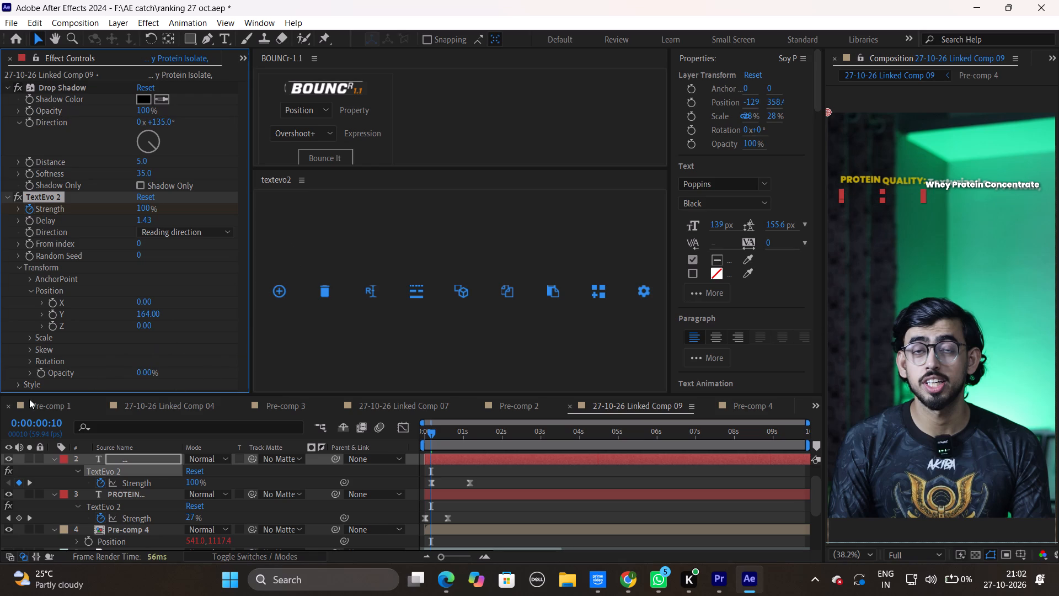
click(19, 384)
scroll(93, 372, down, 2)
scroll(94, 372, up, 1)
scroll(94, 372, down, 2)
scroll(94, 372, up, 1)
scroll(94, 372, down, 3)
scroll(94, 372, up, 1)
scroll(179, 375, down, 5)
drag(164, 387, 167, 387)
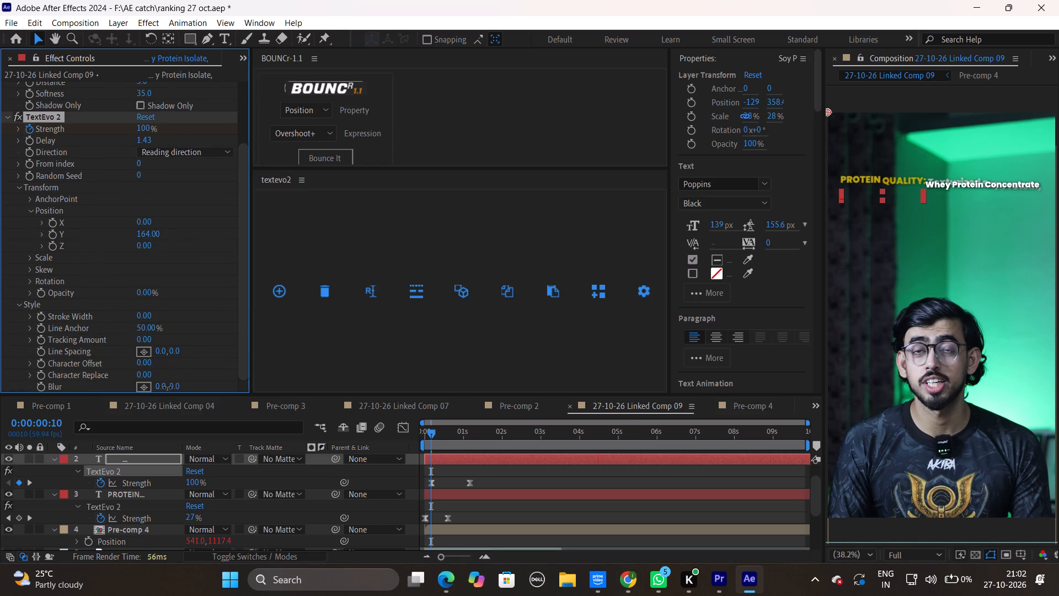
drag(167, 387, 190, 388)
drag(184, 384, 208, 381)
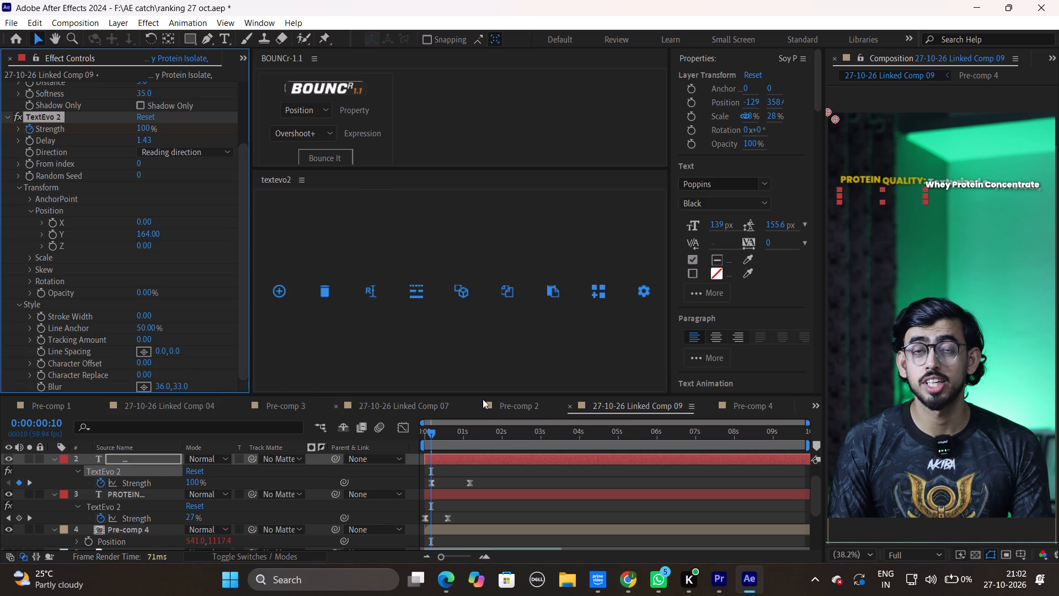
Shift the Soy Protein Isolate layer's ending TextEvo 2 Strength keyframe earlier, to about 0:00:00:46, and scrub through the animation.
scroll(486, 476, up, 1)
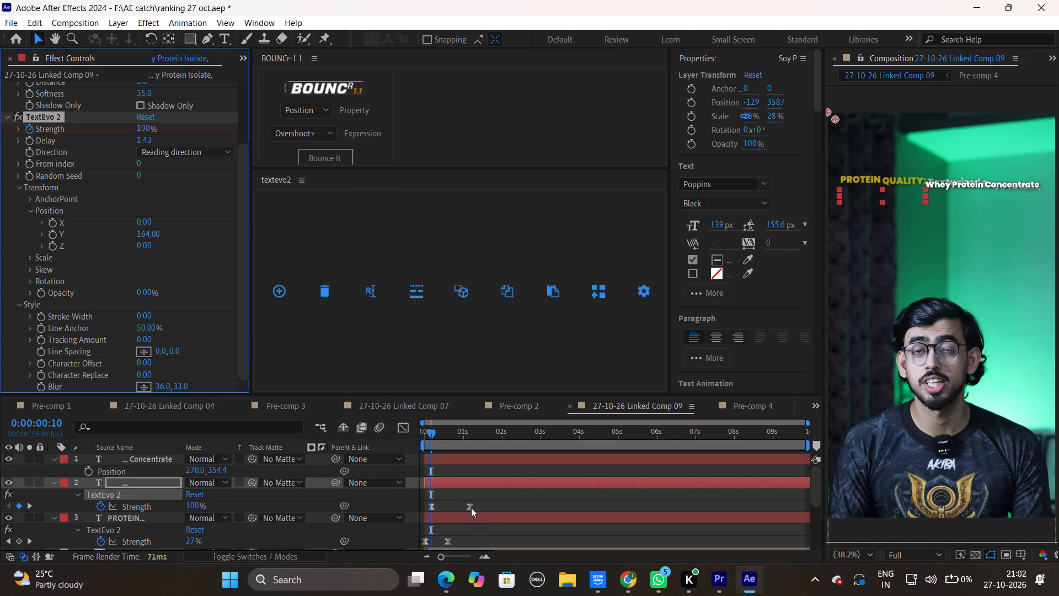
scroll(104, 249, up, 1)
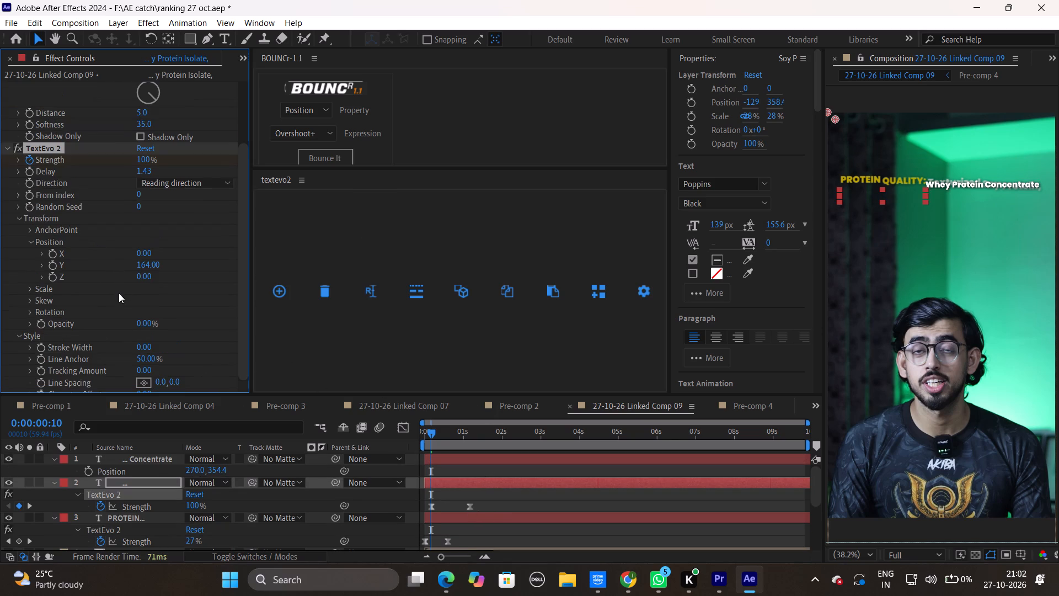
click(148, 174)
click(490, 495)
drag(469, 508, 463, 509)
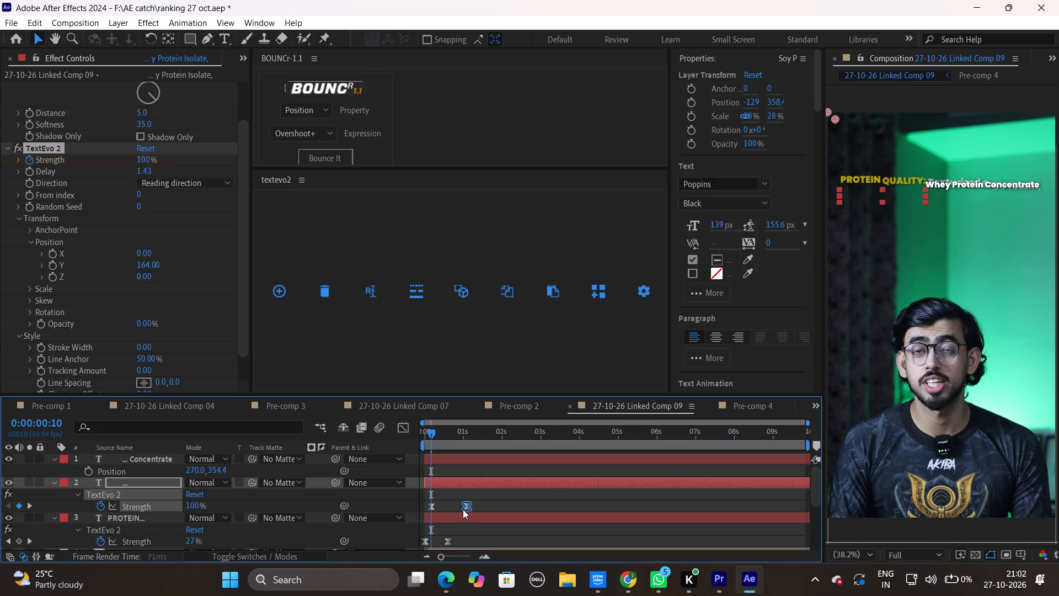
drag(463, 509, 454, 510)
scroll(213, 358, down, 1)
scroll(213, 358, up, 1)
scroll(213, 358, down, 7)
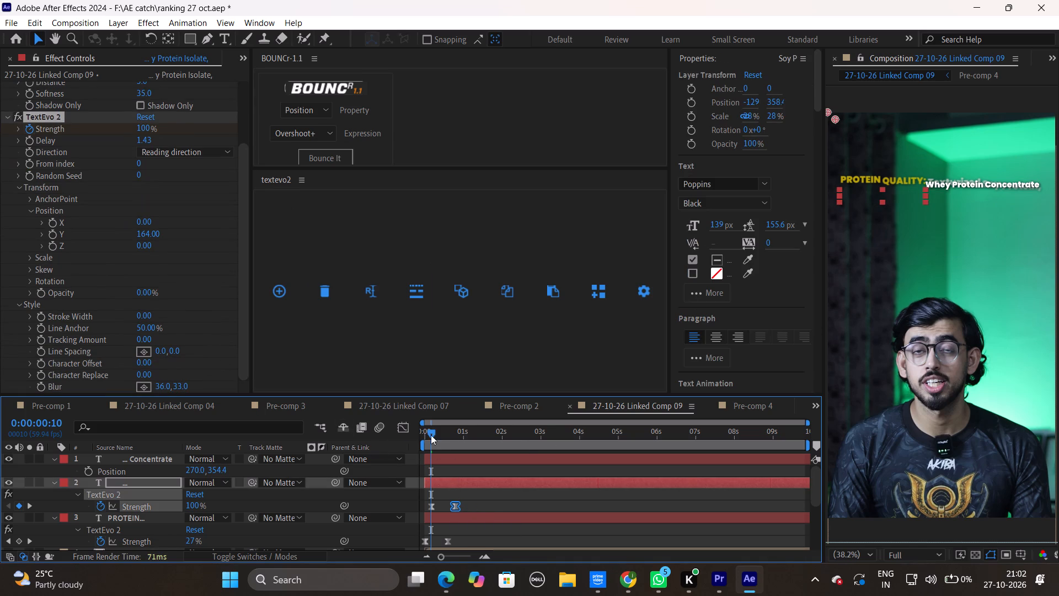
drag(431, 434, 457, 434)
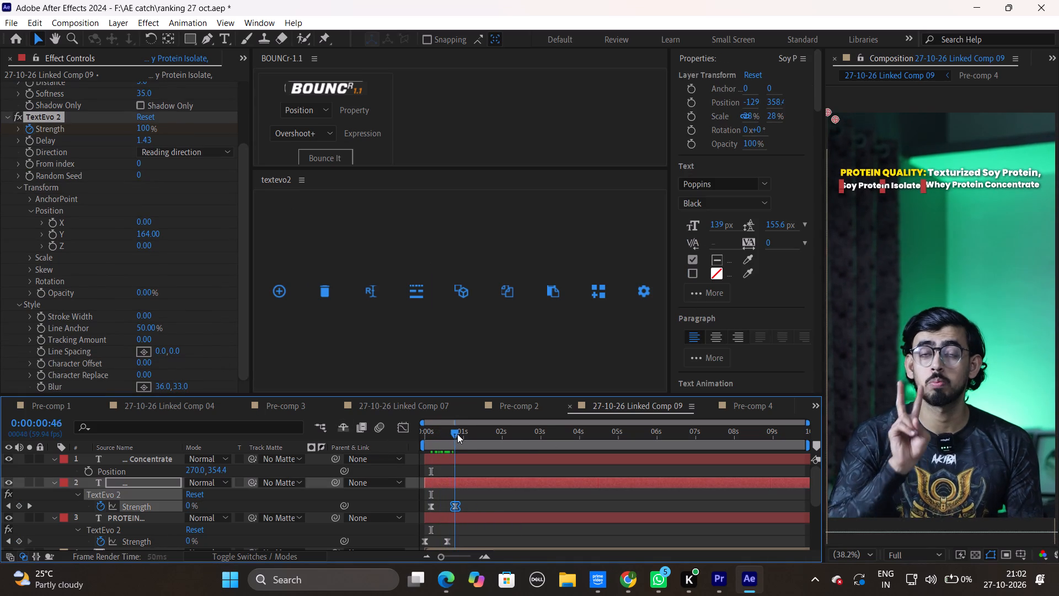
Replace the Whey Protein Concentrate text layer's old TextEvo effect with a new one starting at 0:00:00:25, based on Words.
drag(457, 434, 441, 434)
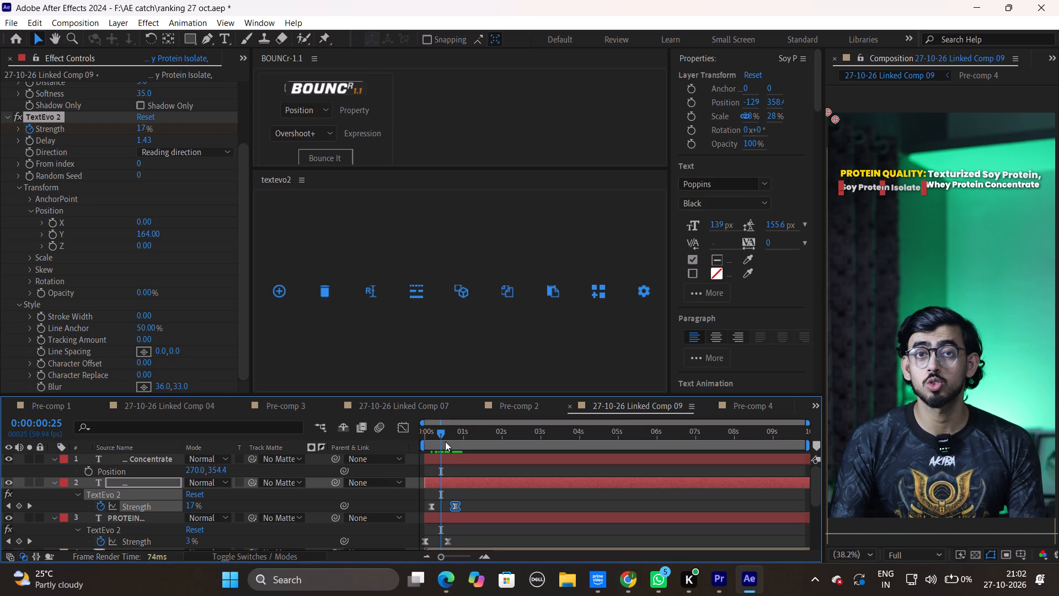
click(445, 457)
click(31, 196)
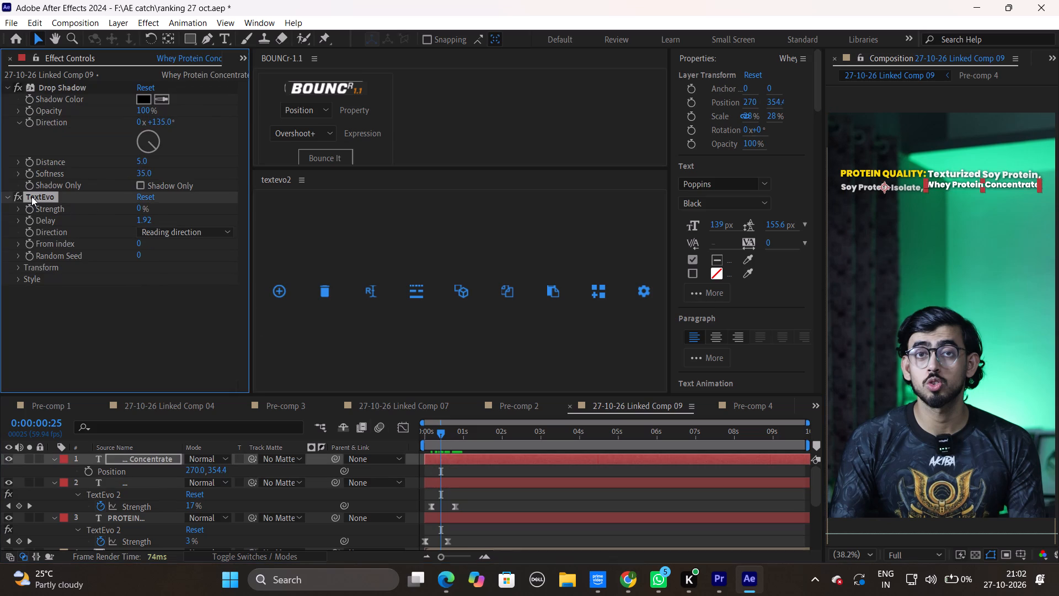
right_click(31, 196)
click(82, 223)
click(273, 306)
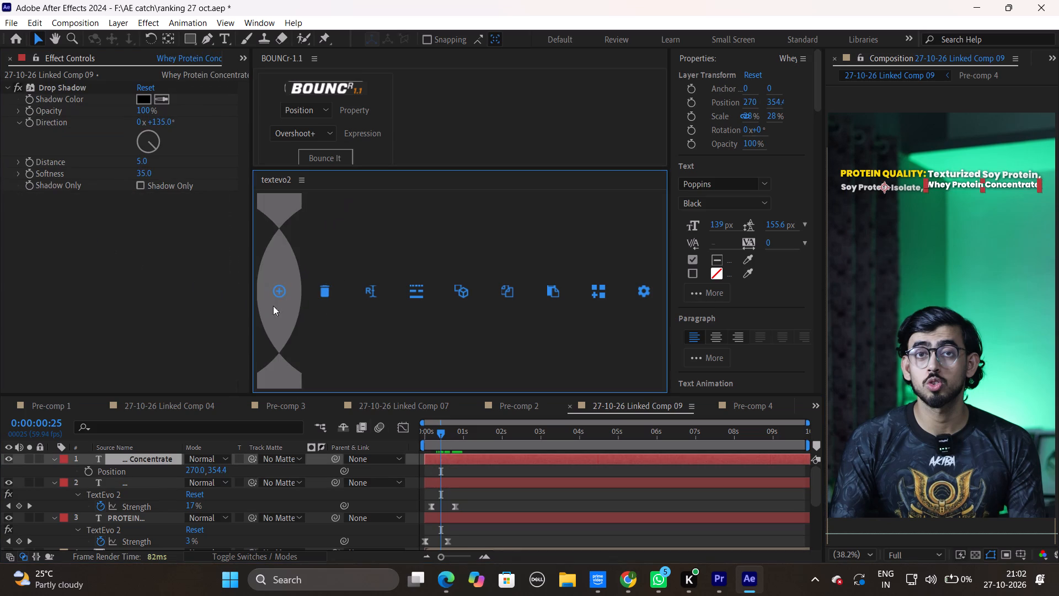
click(413, 295)
click(523, 281)
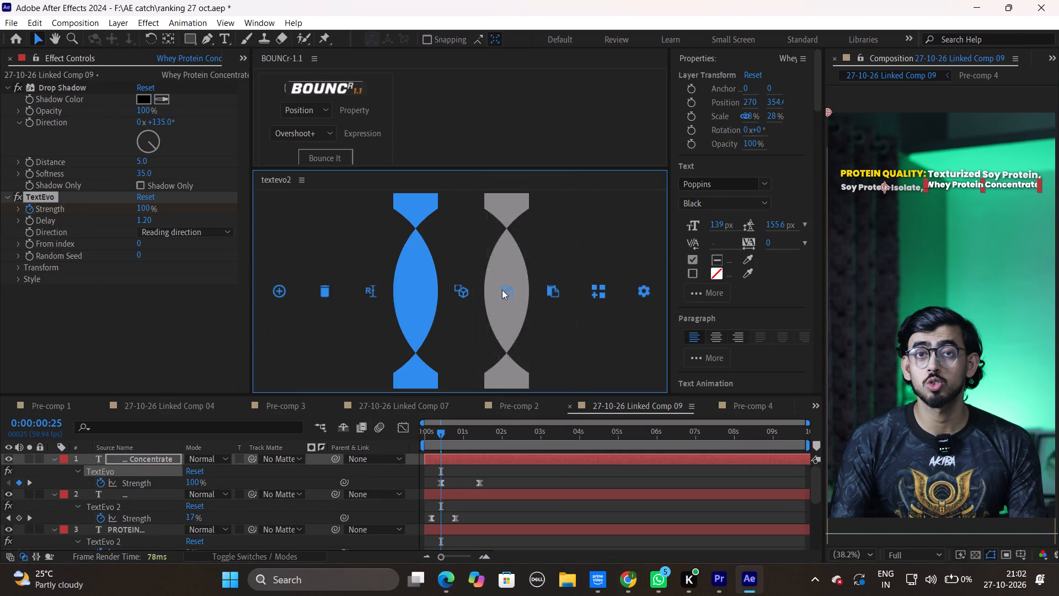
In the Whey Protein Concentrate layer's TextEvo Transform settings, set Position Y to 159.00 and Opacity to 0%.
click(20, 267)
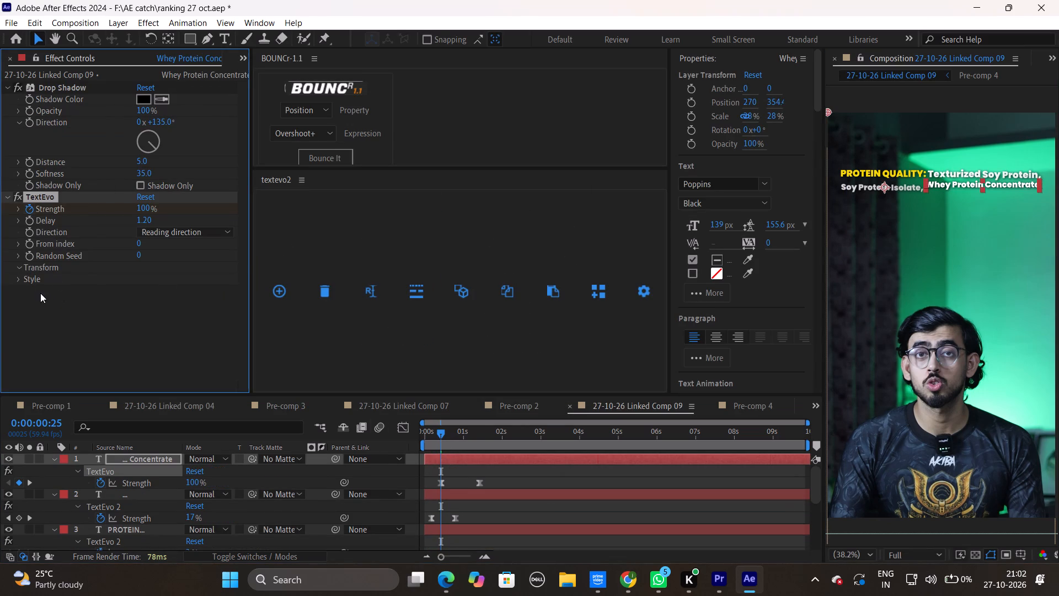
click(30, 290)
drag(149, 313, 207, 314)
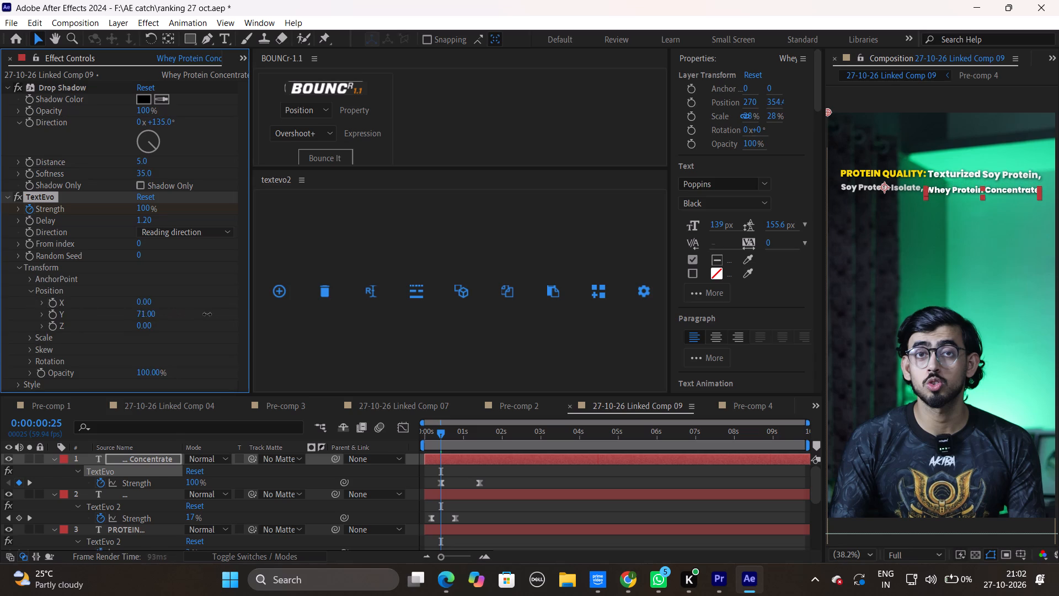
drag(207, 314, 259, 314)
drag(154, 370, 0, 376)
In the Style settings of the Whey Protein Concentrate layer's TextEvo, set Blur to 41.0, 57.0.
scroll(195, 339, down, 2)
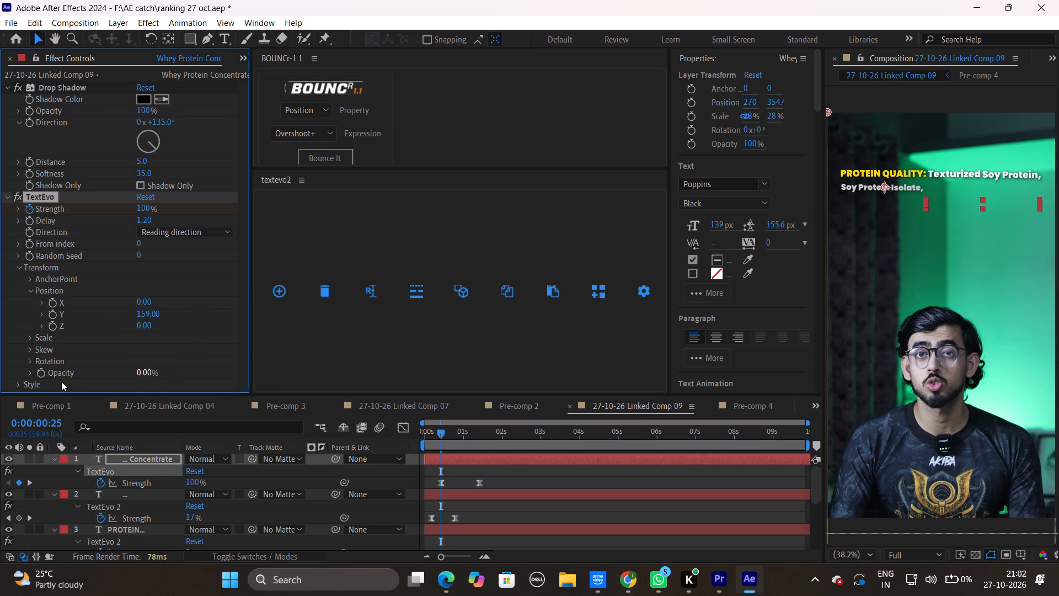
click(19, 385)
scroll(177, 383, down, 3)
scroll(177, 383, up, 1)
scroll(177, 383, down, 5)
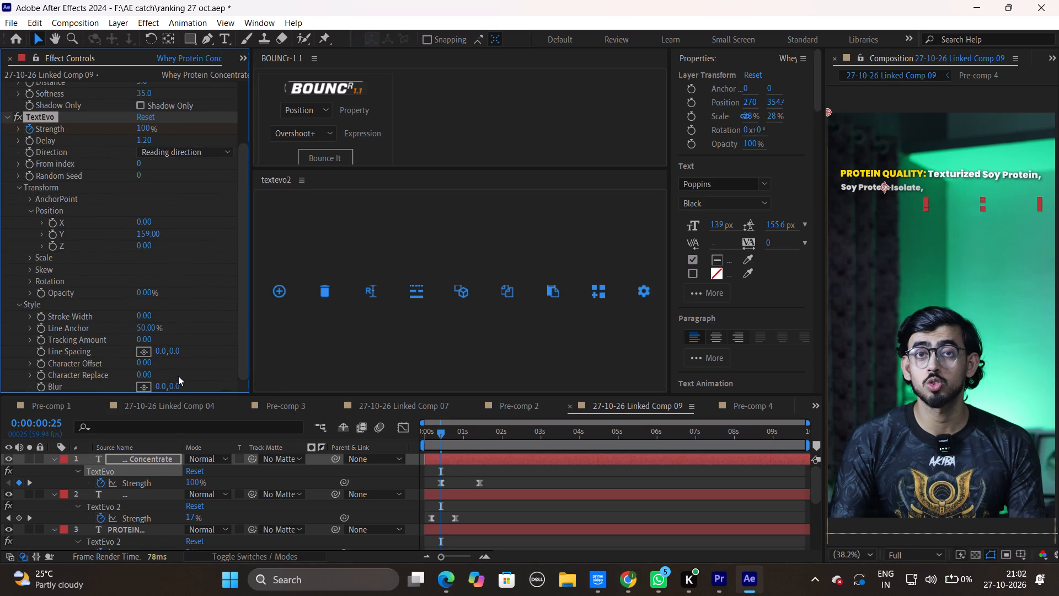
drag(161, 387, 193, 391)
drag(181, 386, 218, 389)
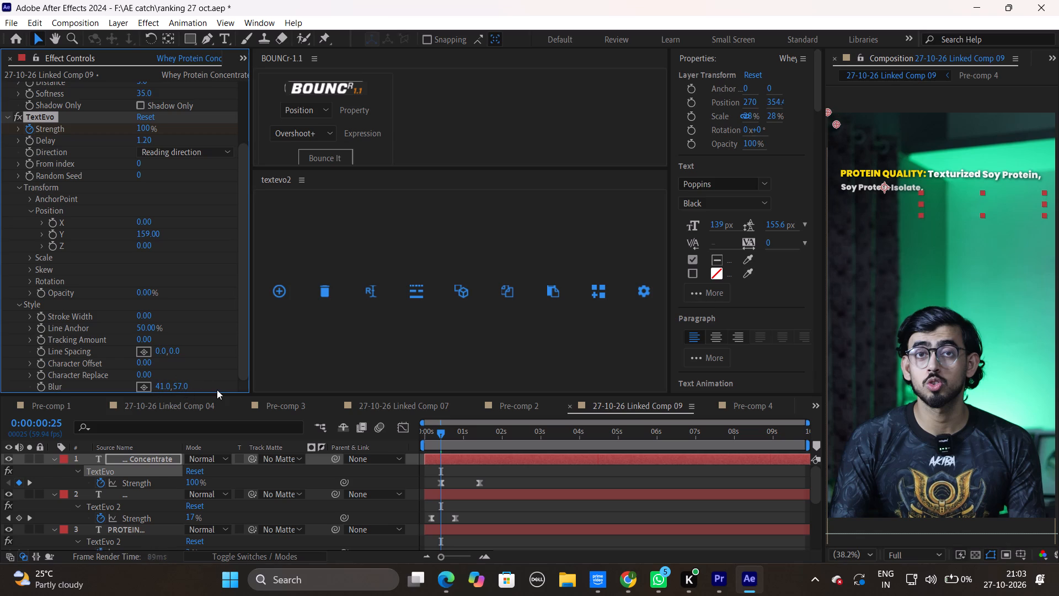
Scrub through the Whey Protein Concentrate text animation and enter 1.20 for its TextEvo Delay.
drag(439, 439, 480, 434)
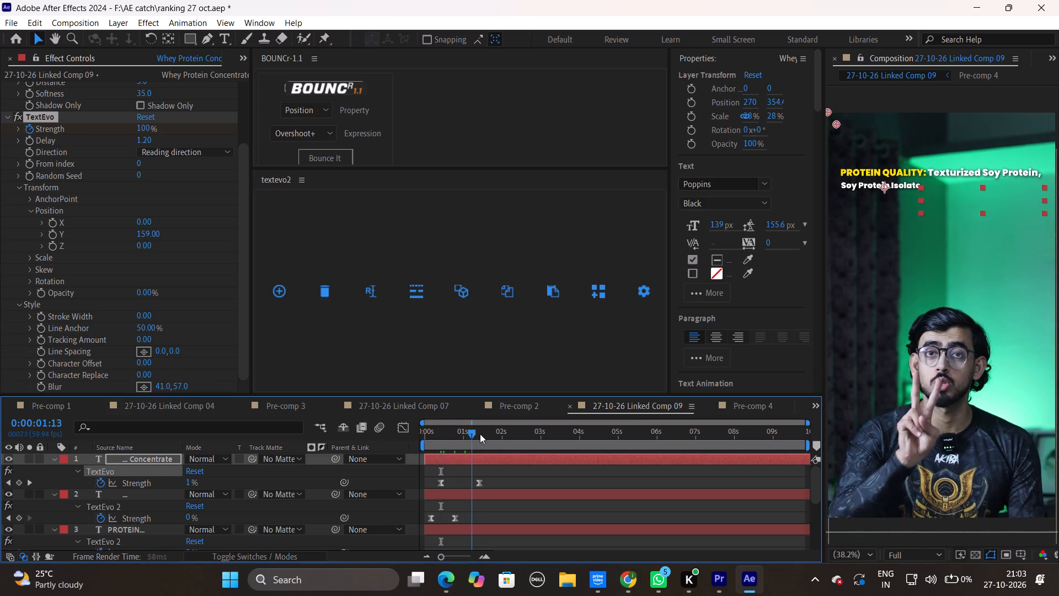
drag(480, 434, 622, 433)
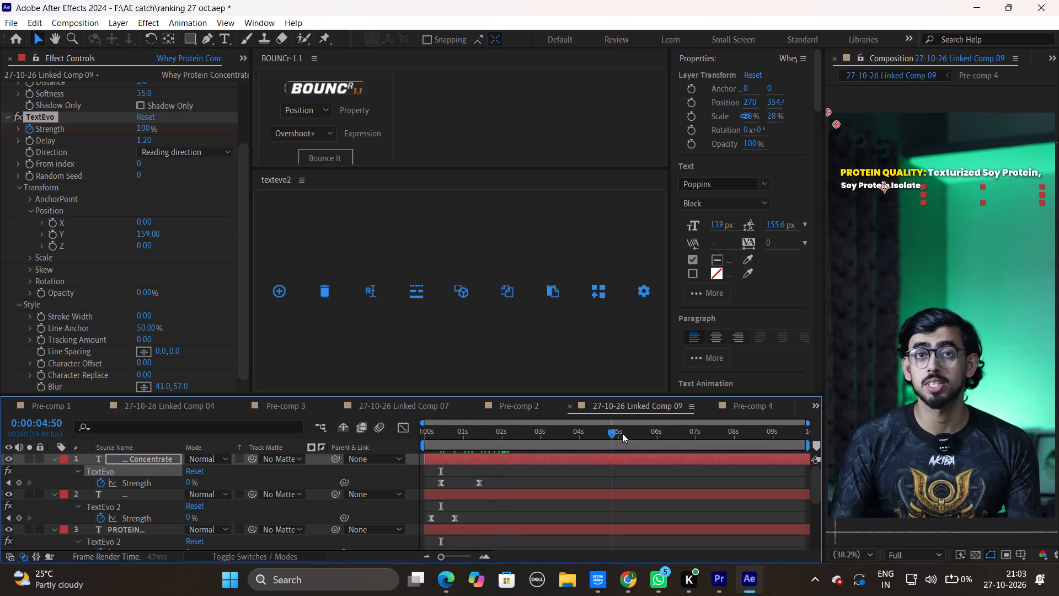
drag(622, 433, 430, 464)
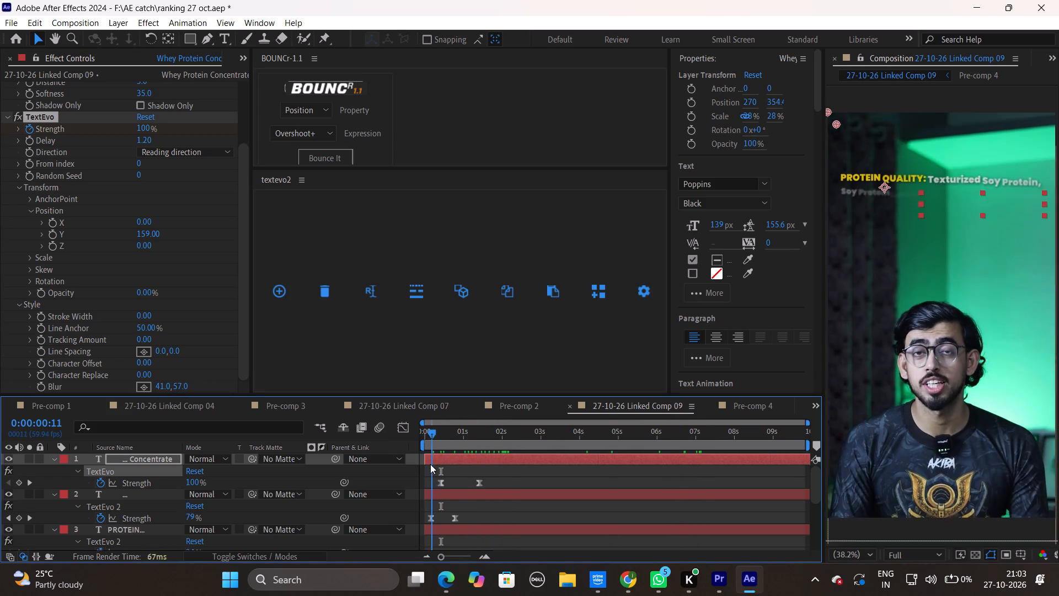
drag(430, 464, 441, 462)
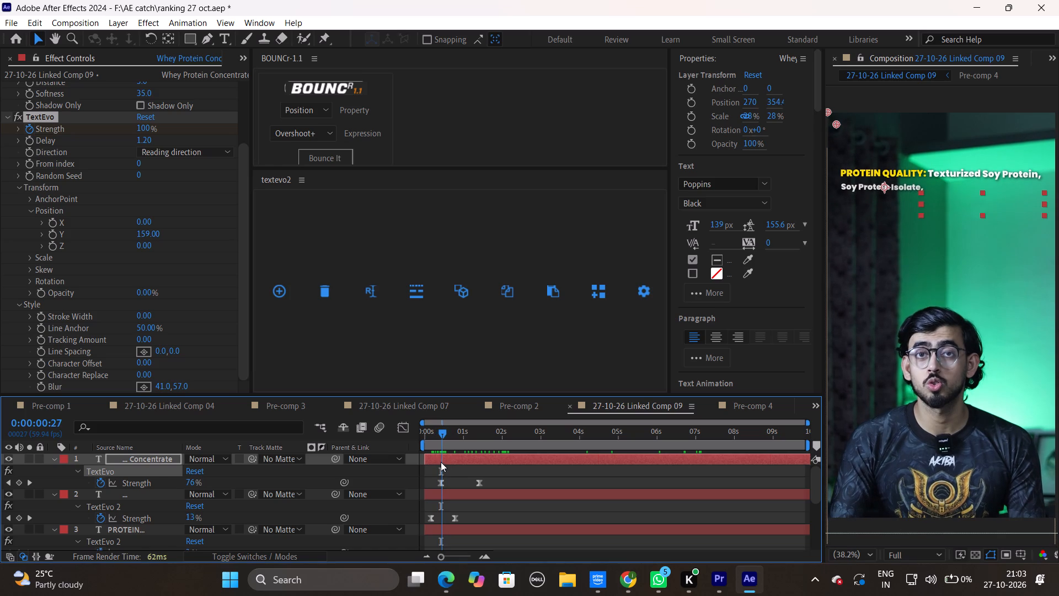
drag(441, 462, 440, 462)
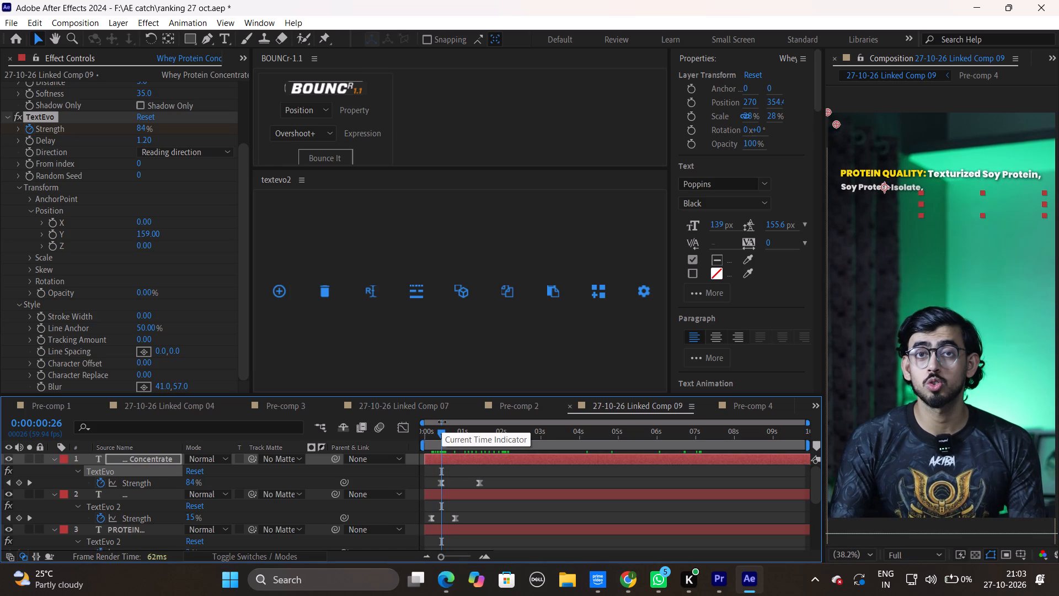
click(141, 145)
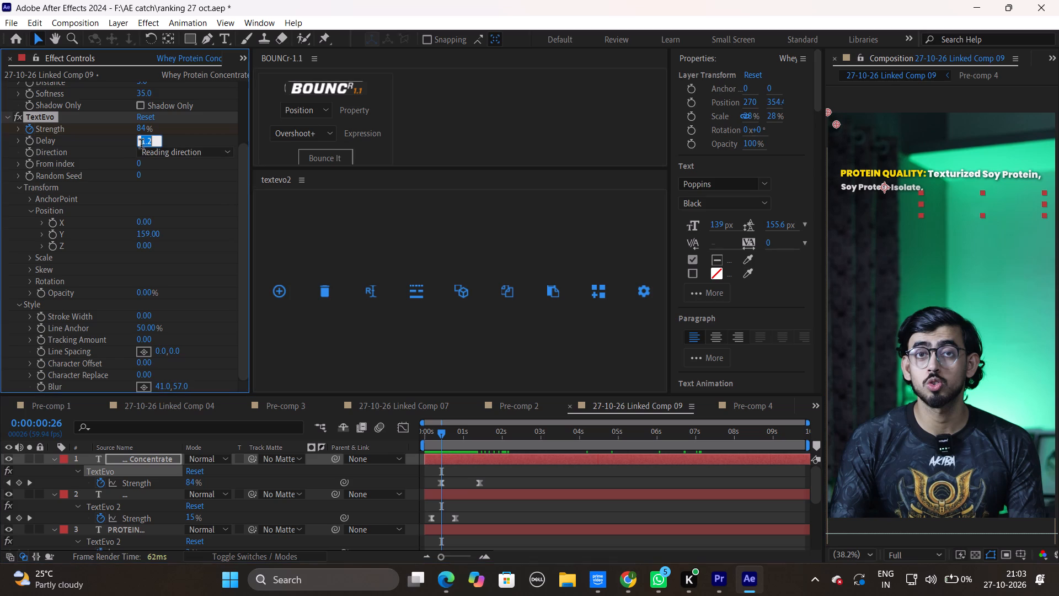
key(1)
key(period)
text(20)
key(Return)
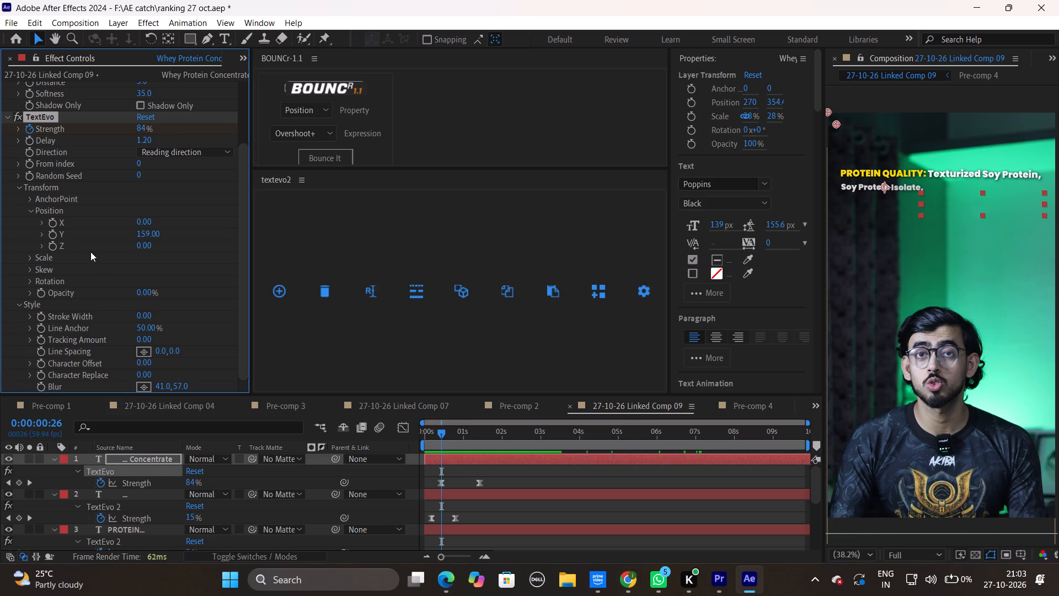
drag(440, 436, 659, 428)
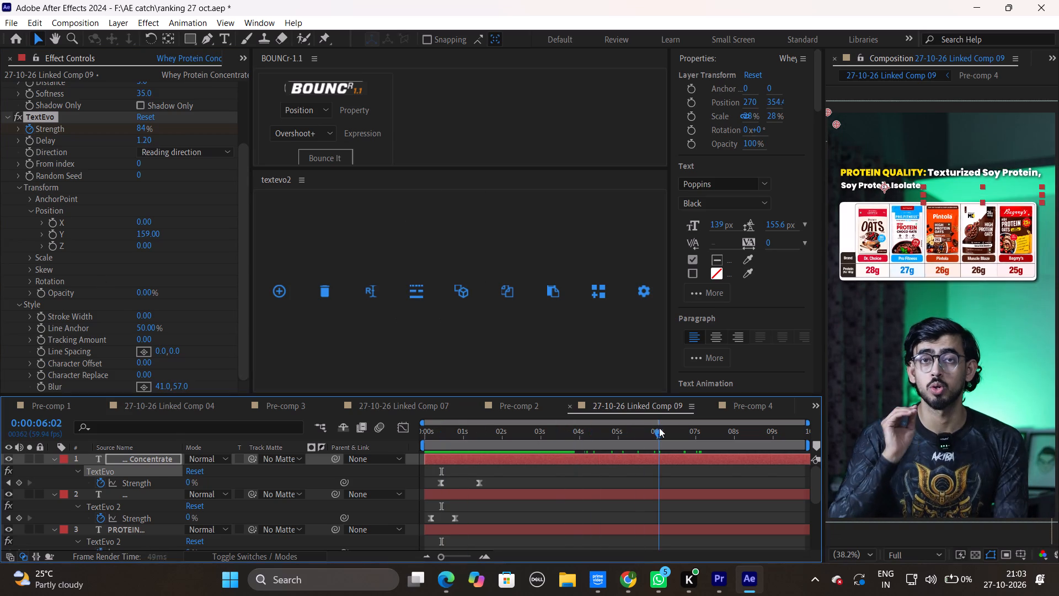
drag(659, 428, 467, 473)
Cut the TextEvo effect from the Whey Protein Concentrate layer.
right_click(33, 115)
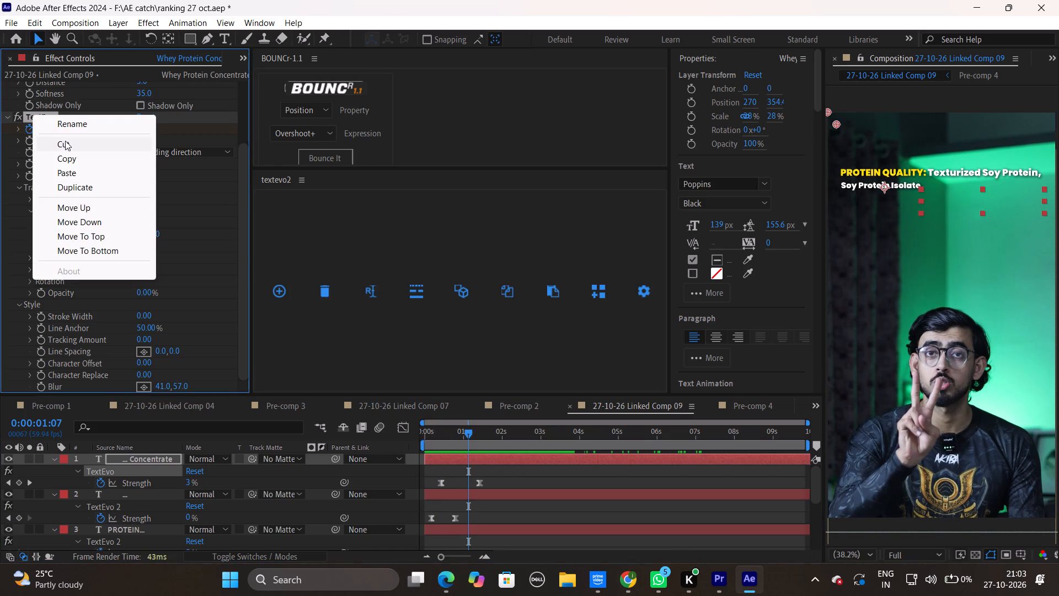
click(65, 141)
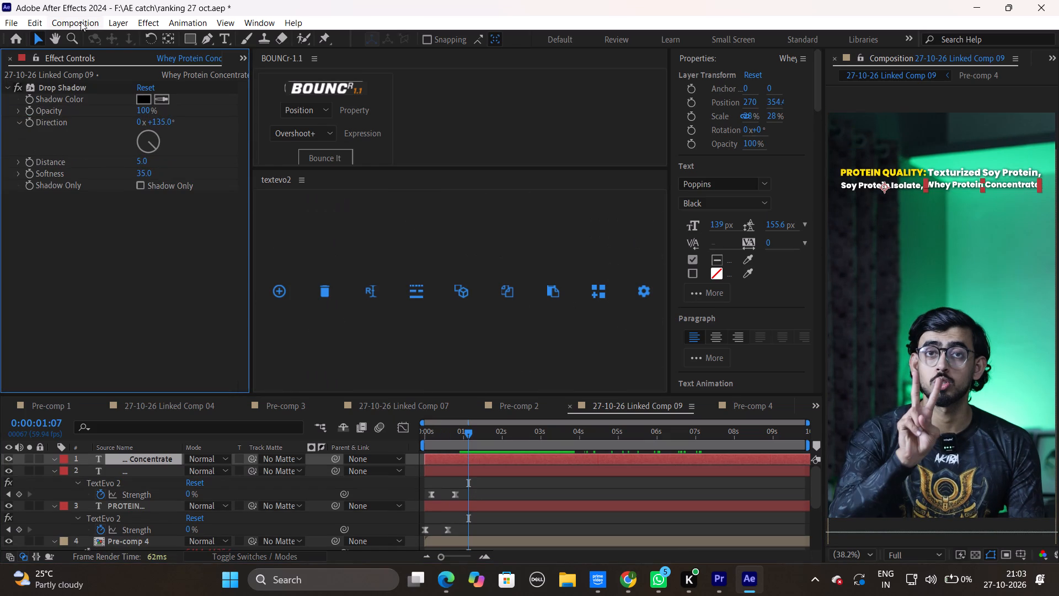
Copy the wording of the Whey Protein Concentrate text layer, then delete that layer.
click(223, 37)
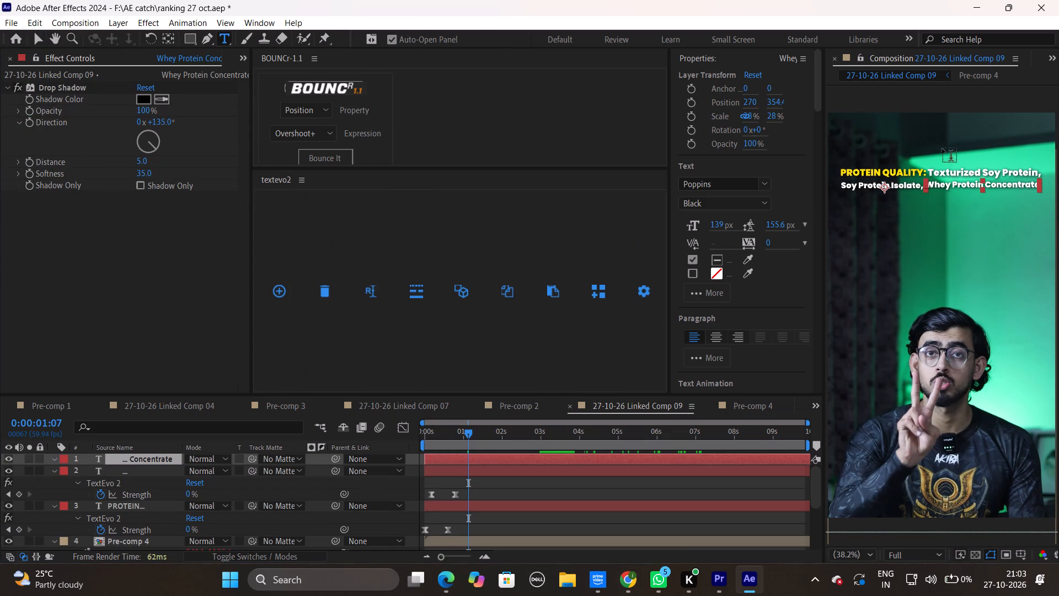
drag(928, 181, 1058, 195)
right_click(1007, 186)
click(974, 228)
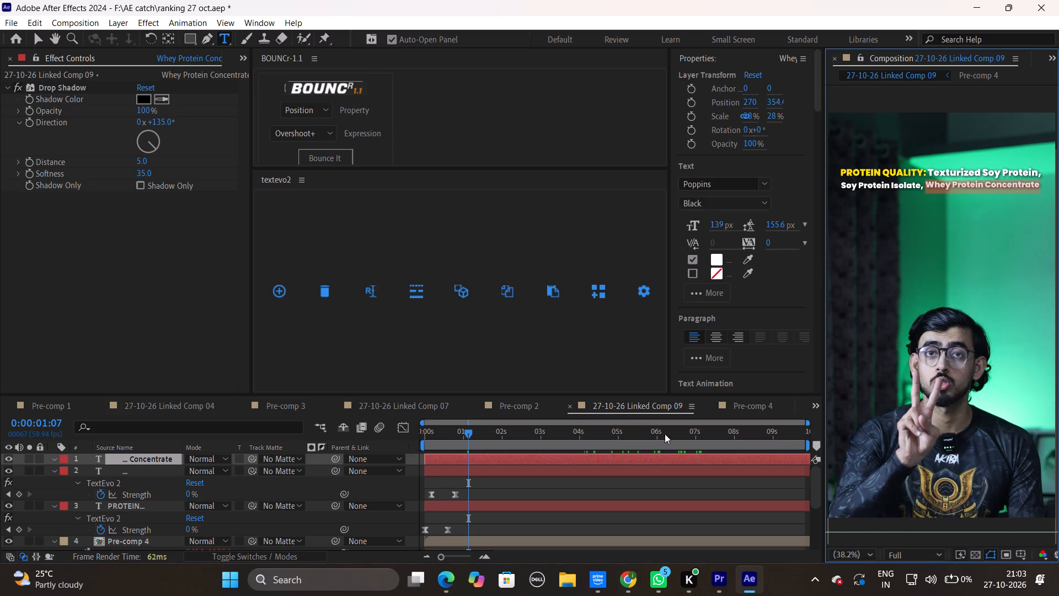
click(525, 457)
key(Delete)
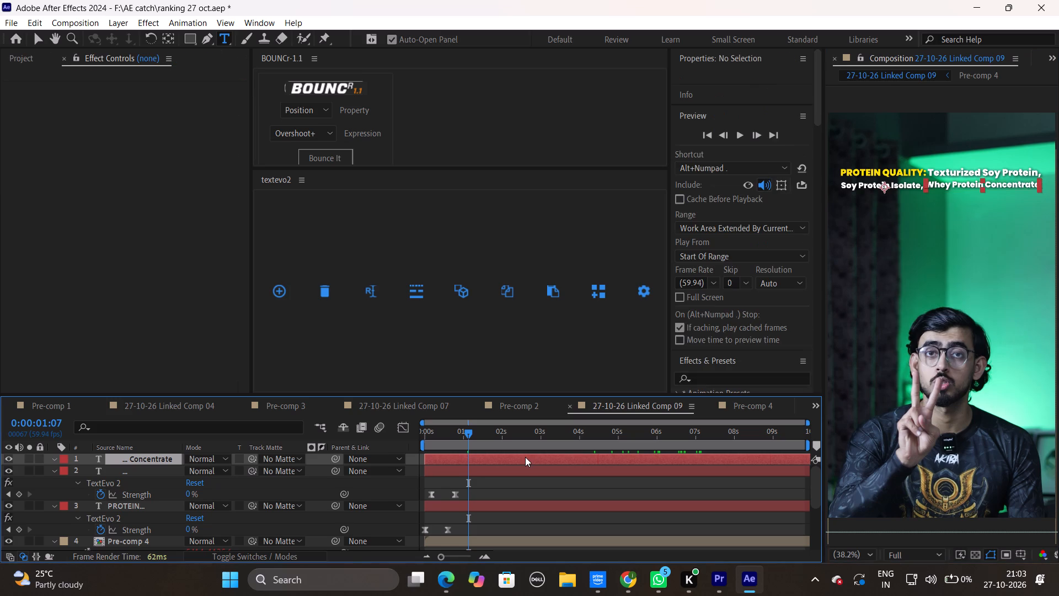
Duplicate the Soy Protein Isolate text layer and place the copy beside the original at Position X 273.4.
drag(460, 434, 446, 438)
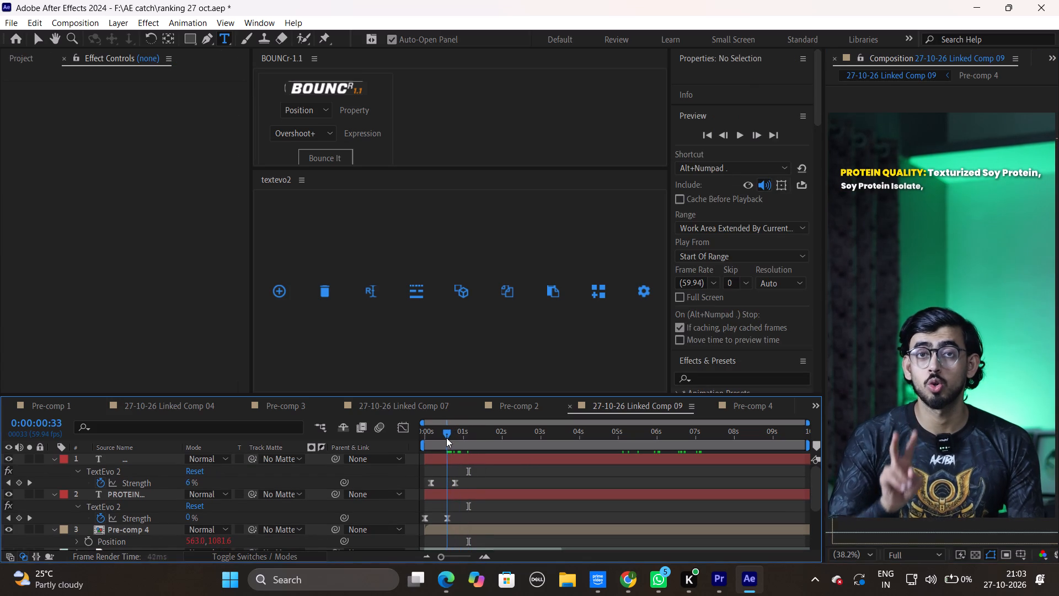
drag(446, 438, 446, 438)
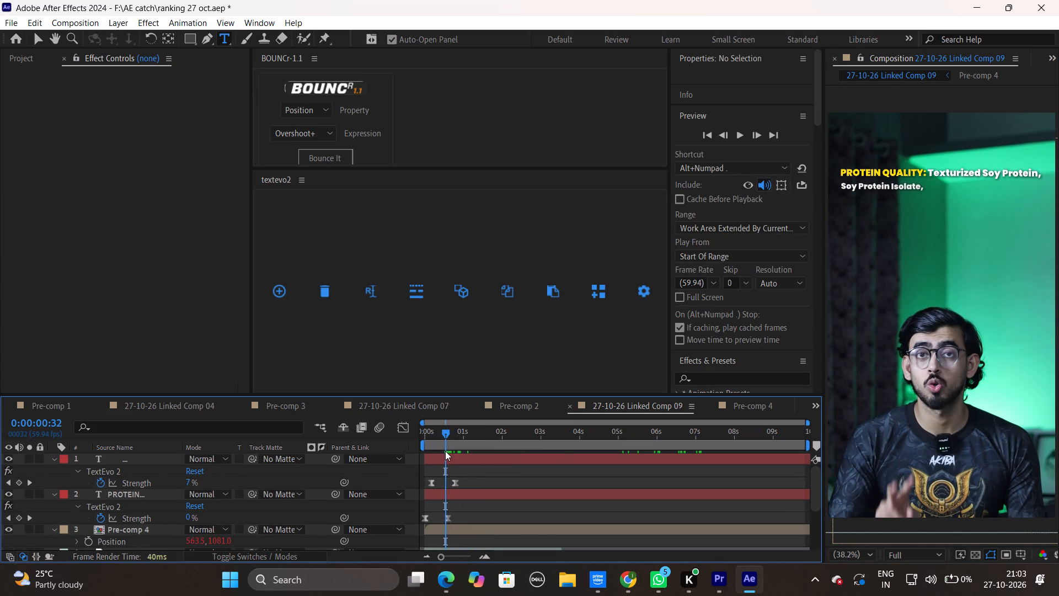
click(442, 462)
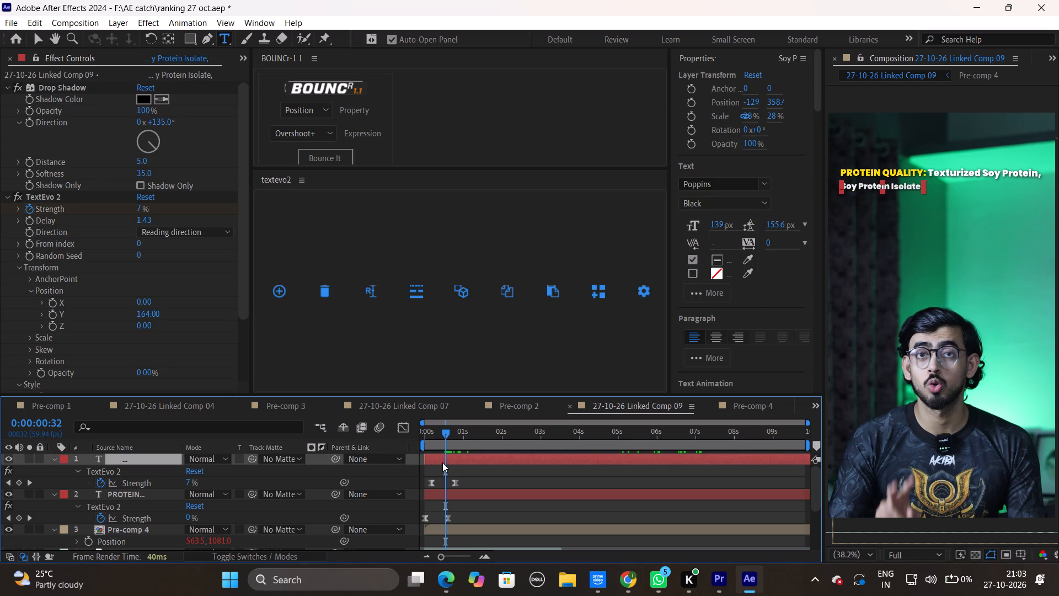
key(ctrl+d)
click(442, 462)
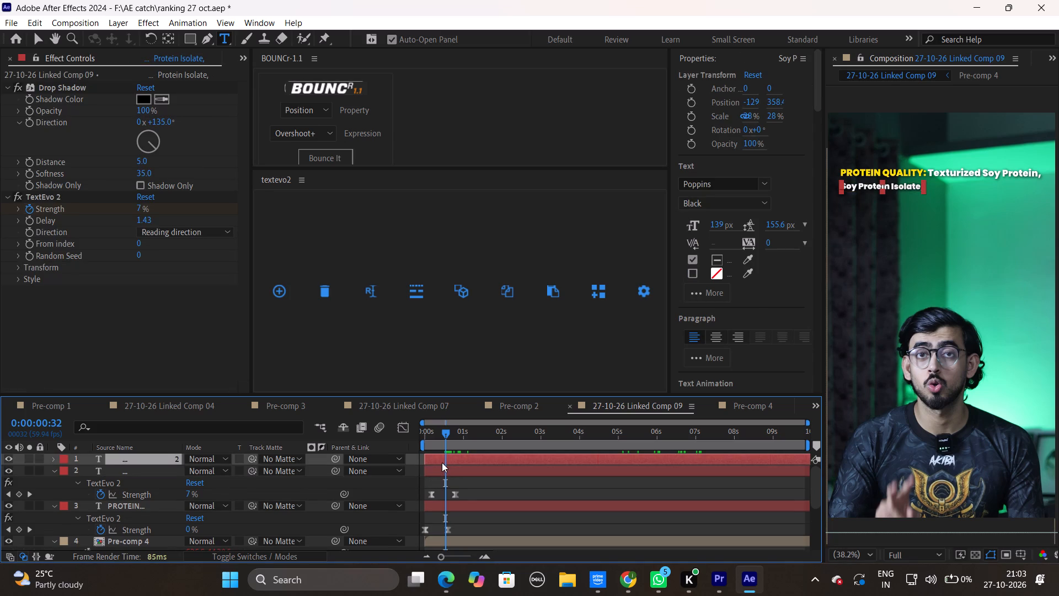
key(p)
drag(189, 469, 202, 469)
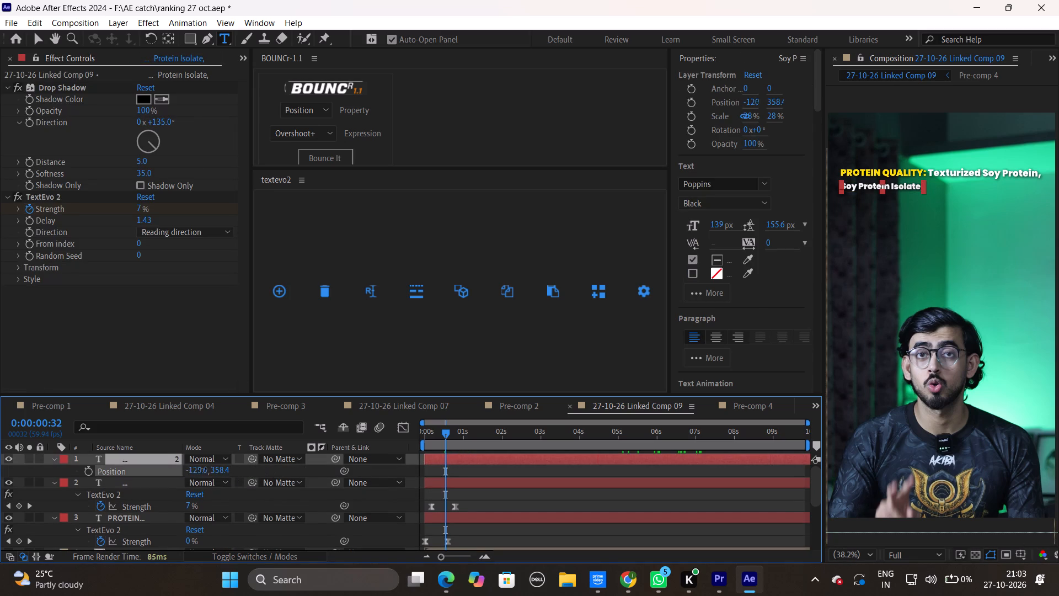
drag(202, 469, 500, 495)
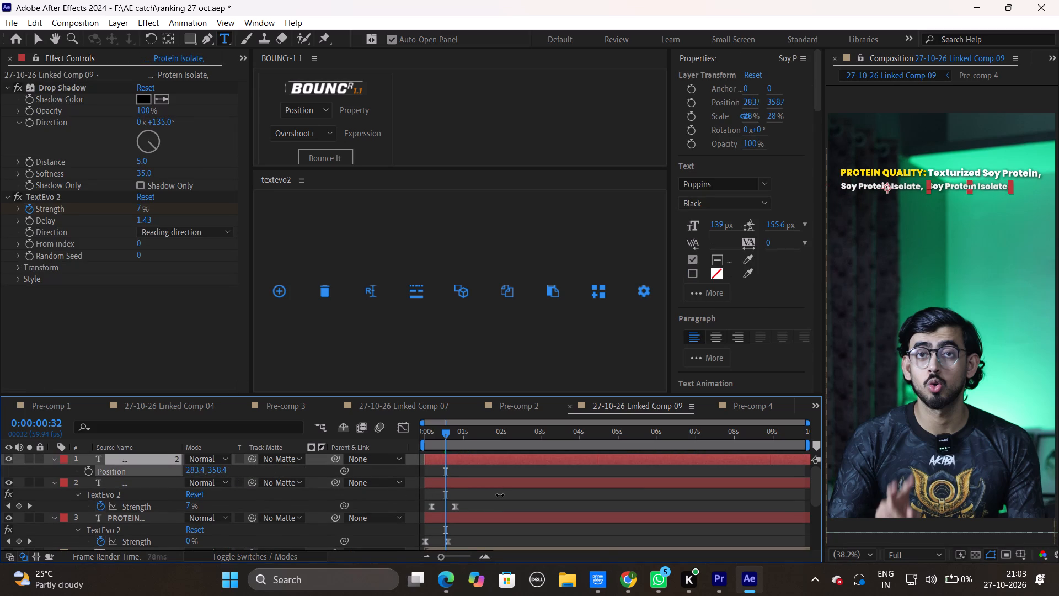
drag(500, 495, 494, 497)
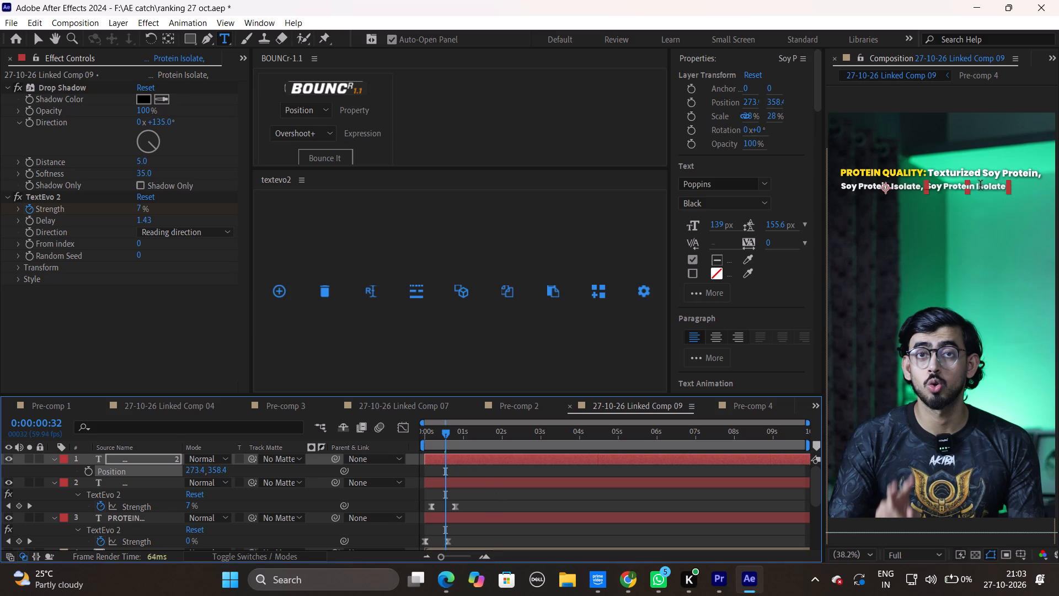
Replace the duplicated layer's text with the copied wording, Whey Protein Concentrate.
drag(924, 186, 1058, 214)
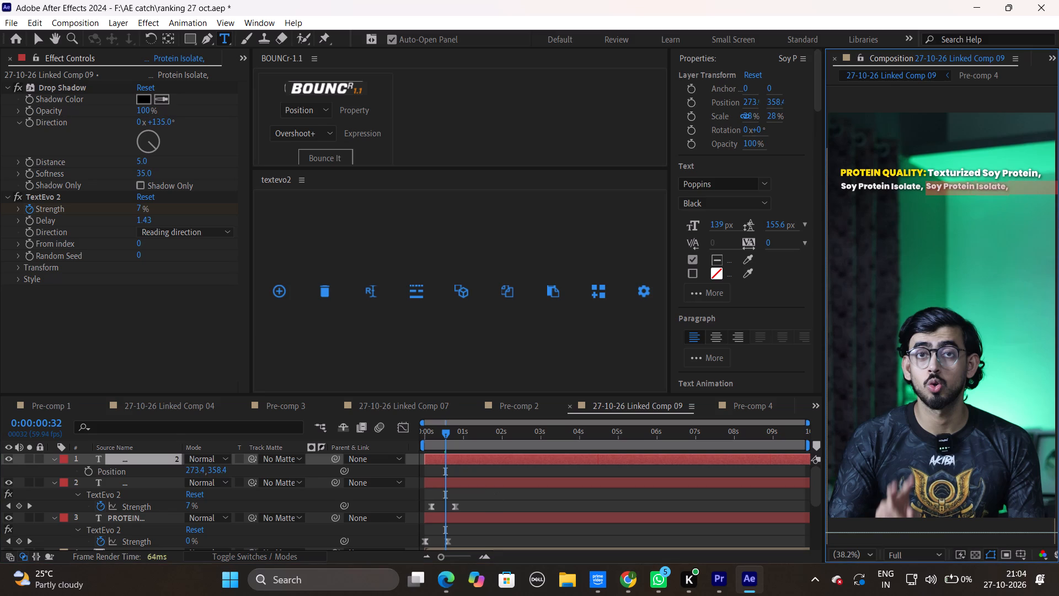
key(BackSpace)
key(ctrl+v)
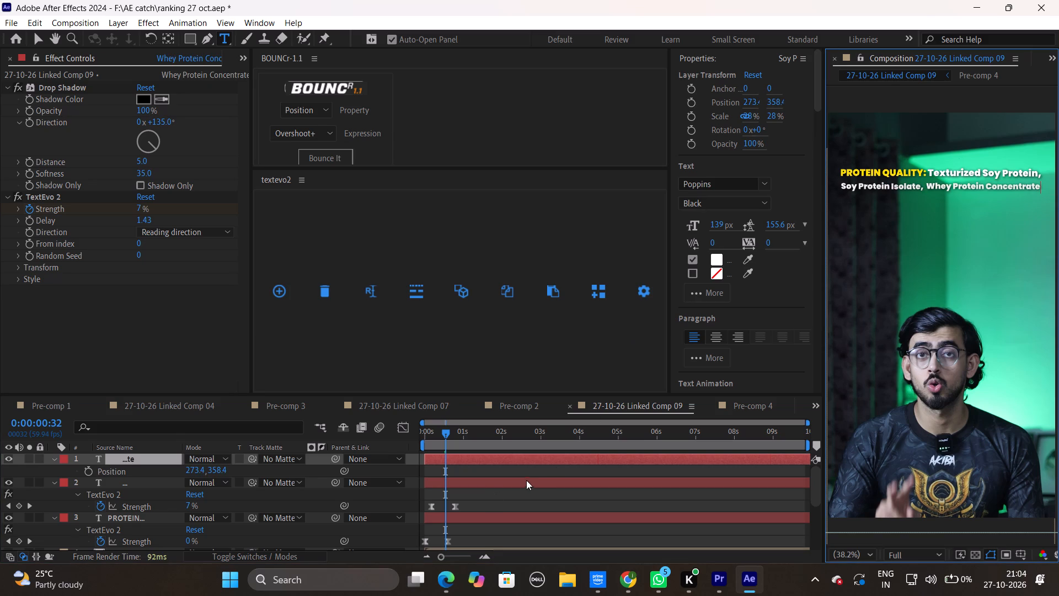
key(u)
Shift both TextEvo 2 Strength keyframes of the new Whey Protein Concentrate layer later, starting at about 0:00:00:25, and preview from the beginning.
click(456, 462)
key(u)
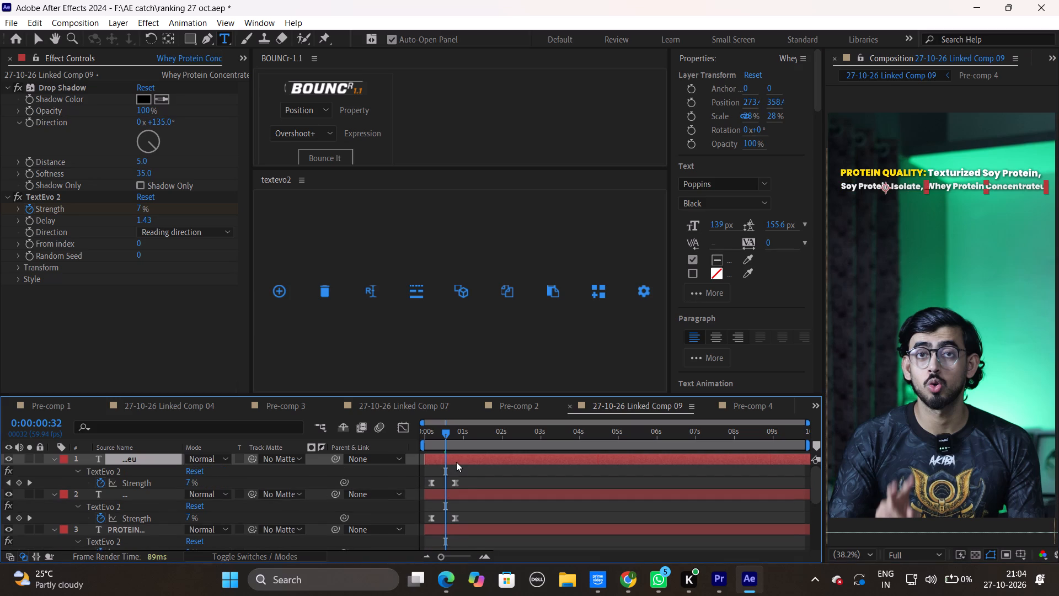
drag(473, 477, 420, 481)
drag(431, 486, 440, 486)
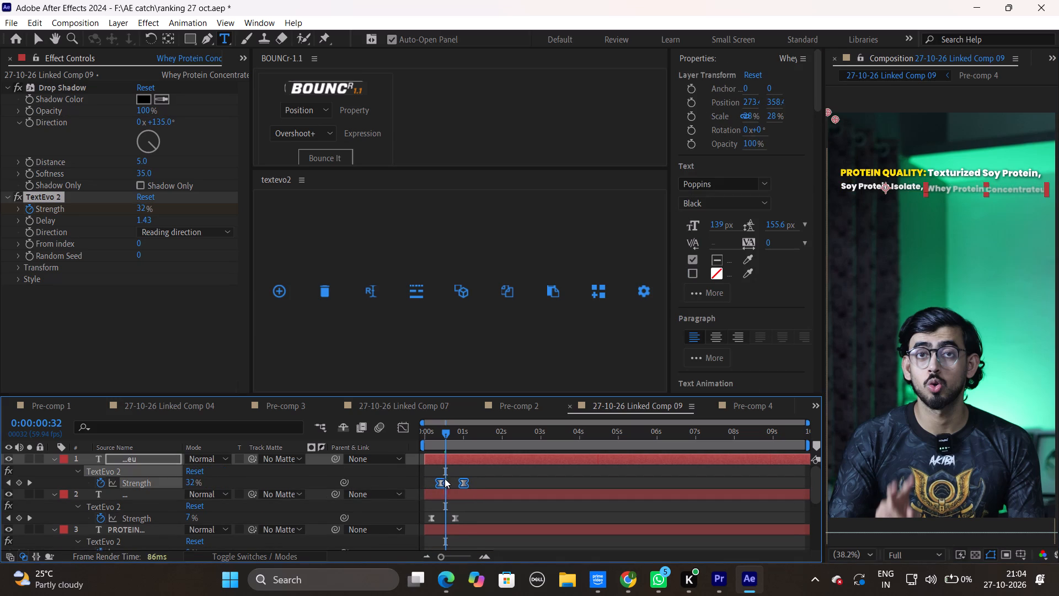
drag(441, 434, 339, 440)
key(space)
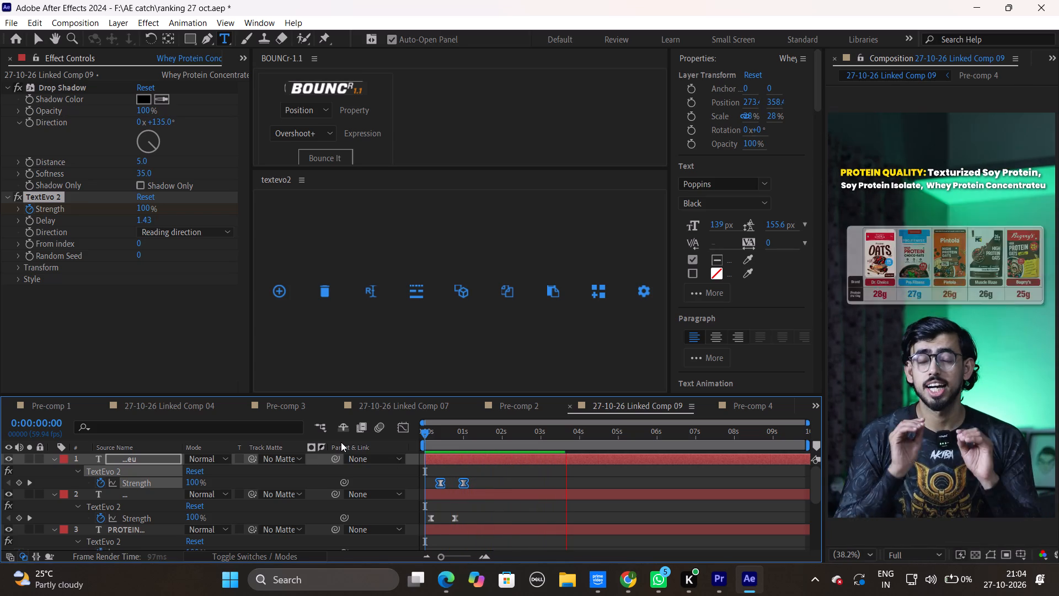
key(space)
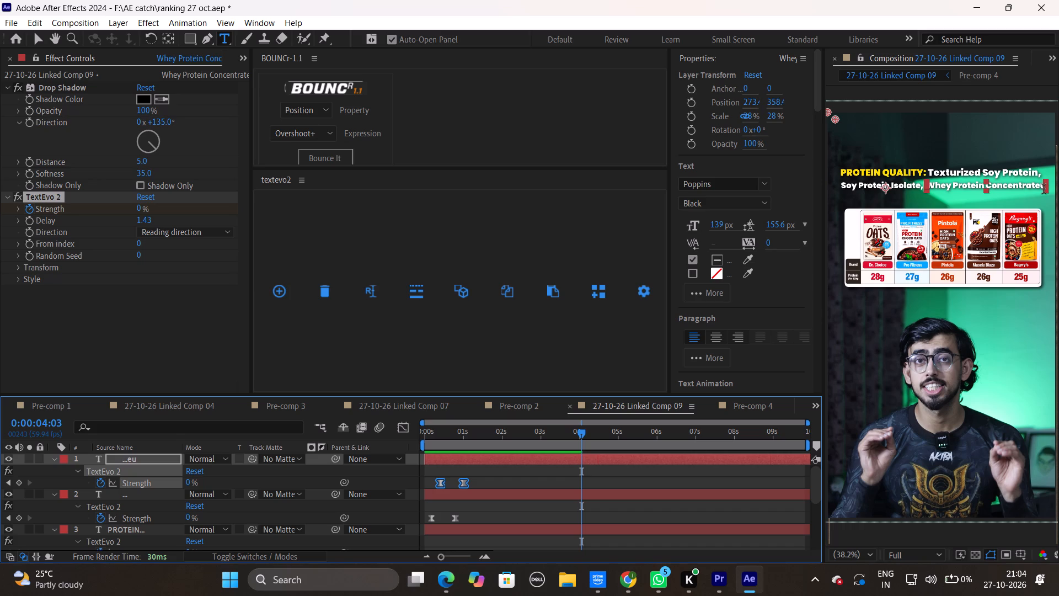
Remove the stray letter u from the end of the Whey Protein Concentrate title and resume the preview.
click(1044, 188)
key(BackSpace)
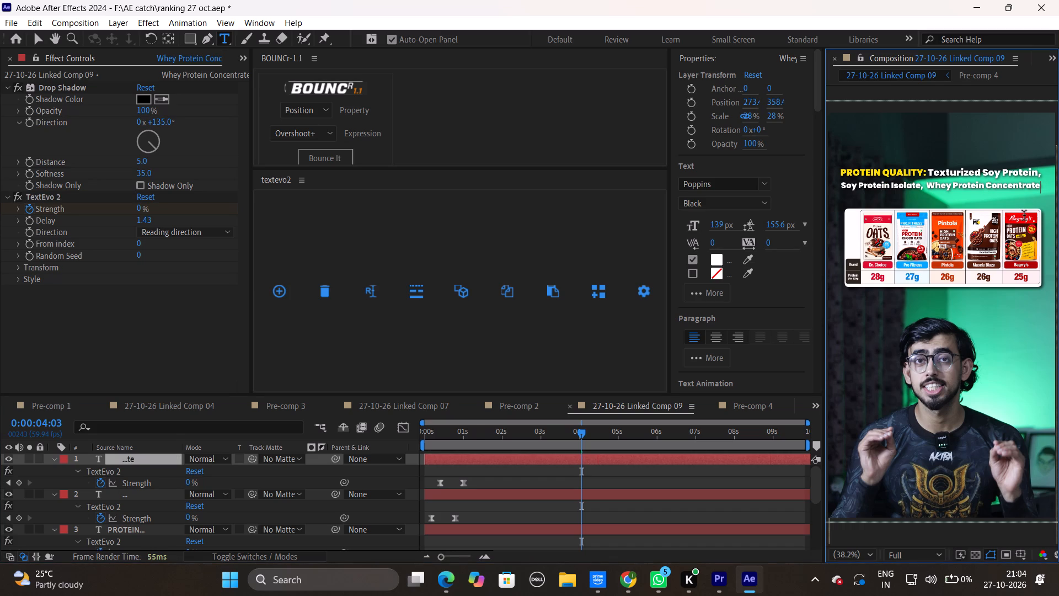
click(613, 475)
key(space)
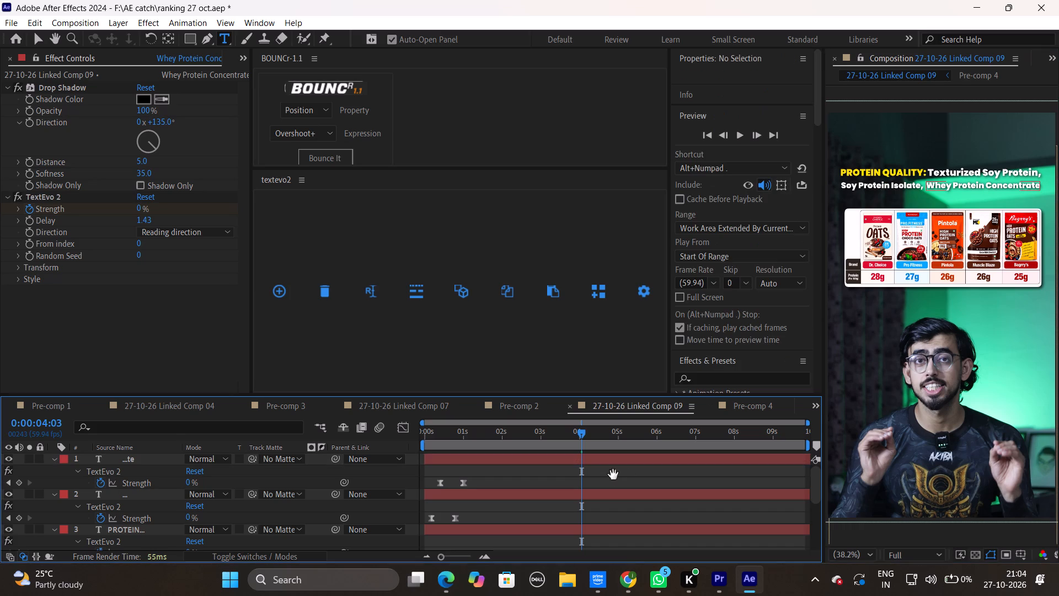
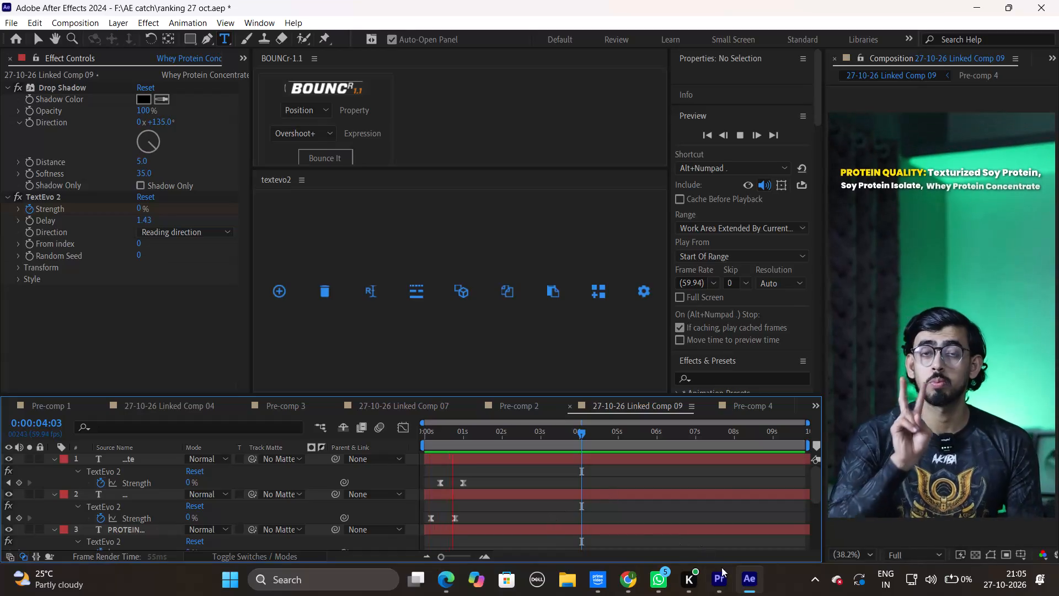
Switch to Premiere Pro and play MVI_1171-001 from just before the protein quality section, stopping on the Link In Description! title.
key(space)
click(724, 577)
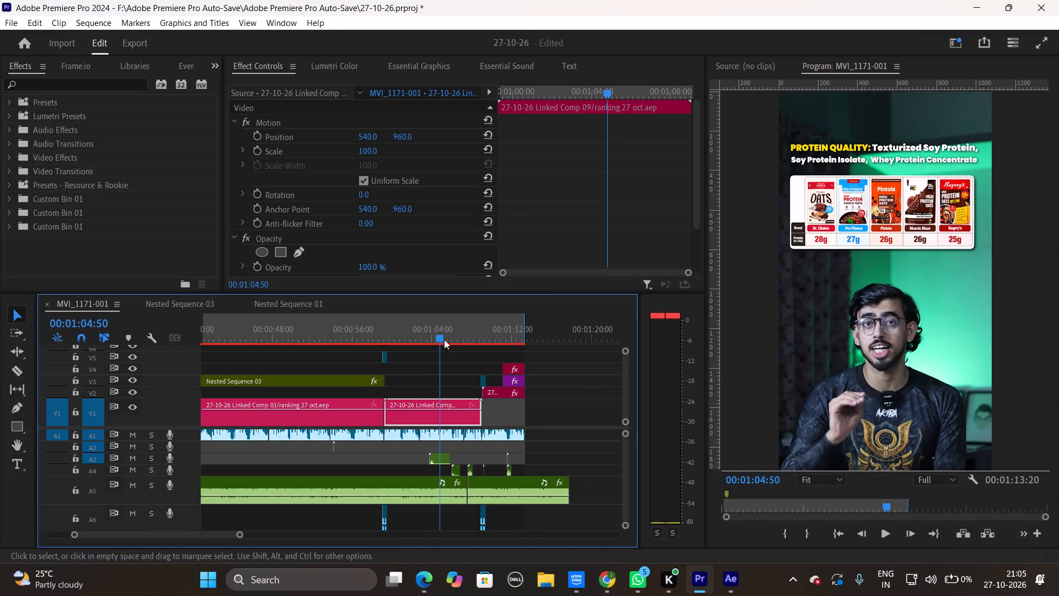
drag(433, 332, 354, 347)
key(space)
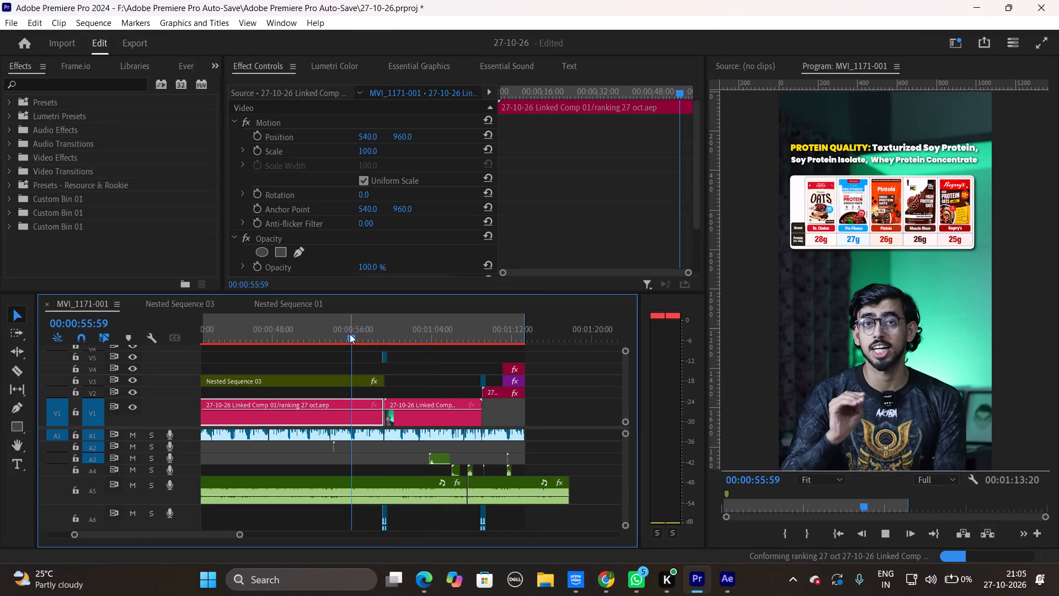
drag(360, 334, 377, 334)
key(space)
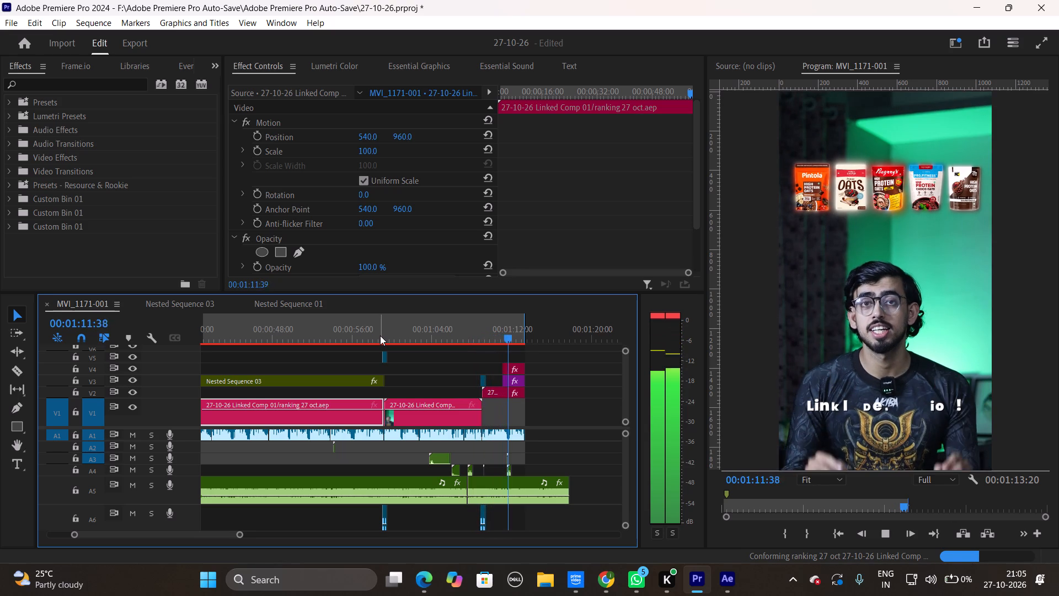
key(space)
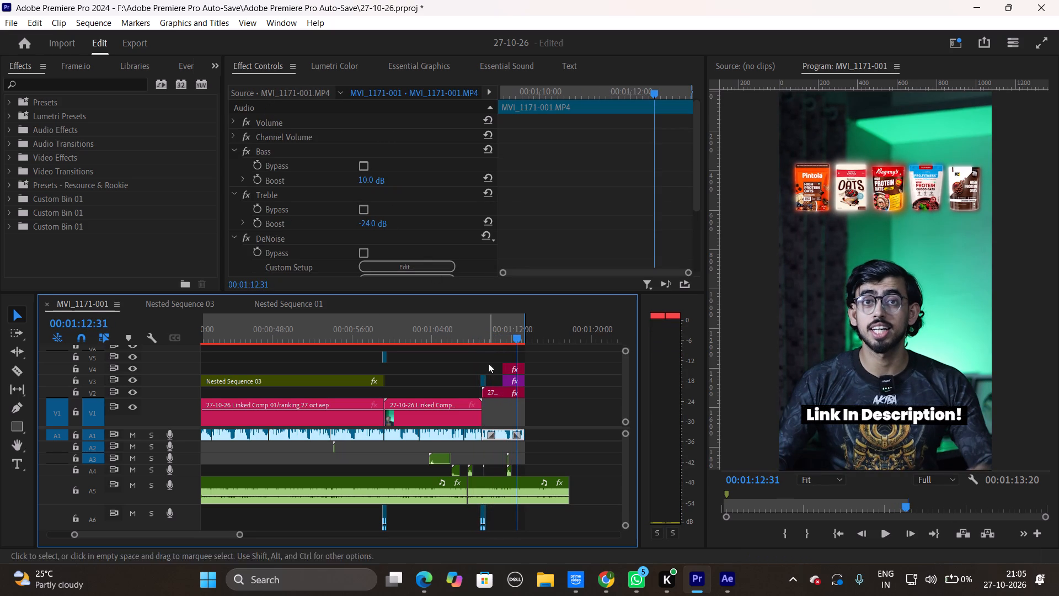
Move the Link In Description! text clip (link wala) up beneath the product packs, at Motion Position Y 718.
click(510, 368)
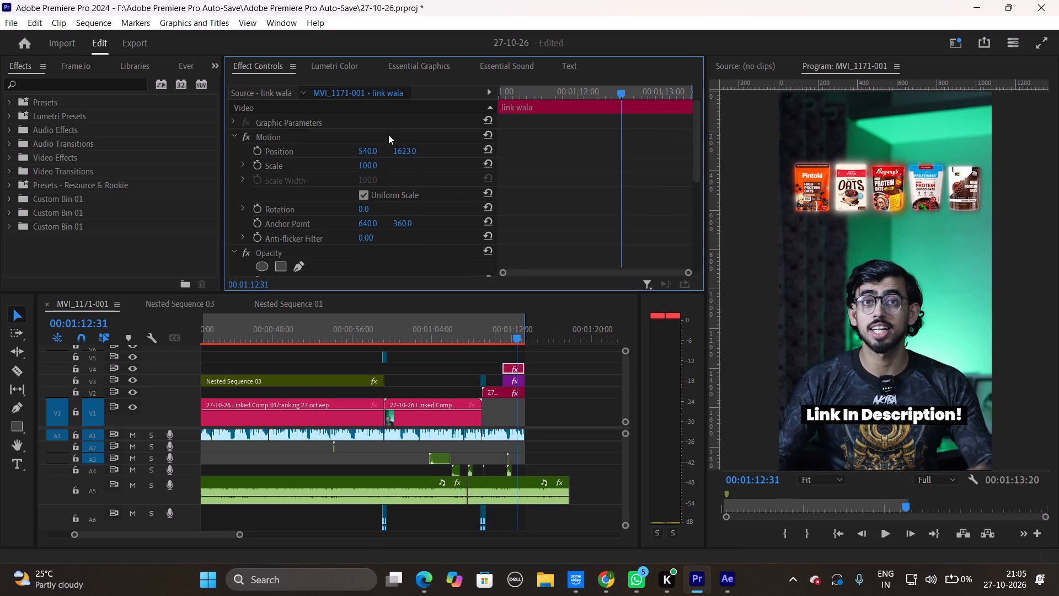
drag(404, 146, 0, 188)
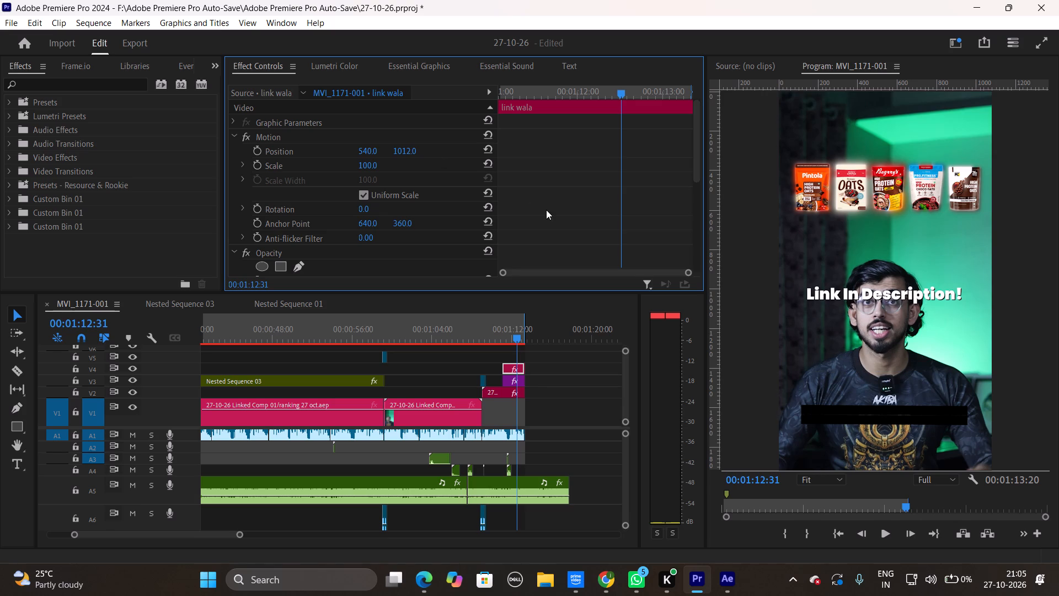
drag(405, 152, 221, 182)
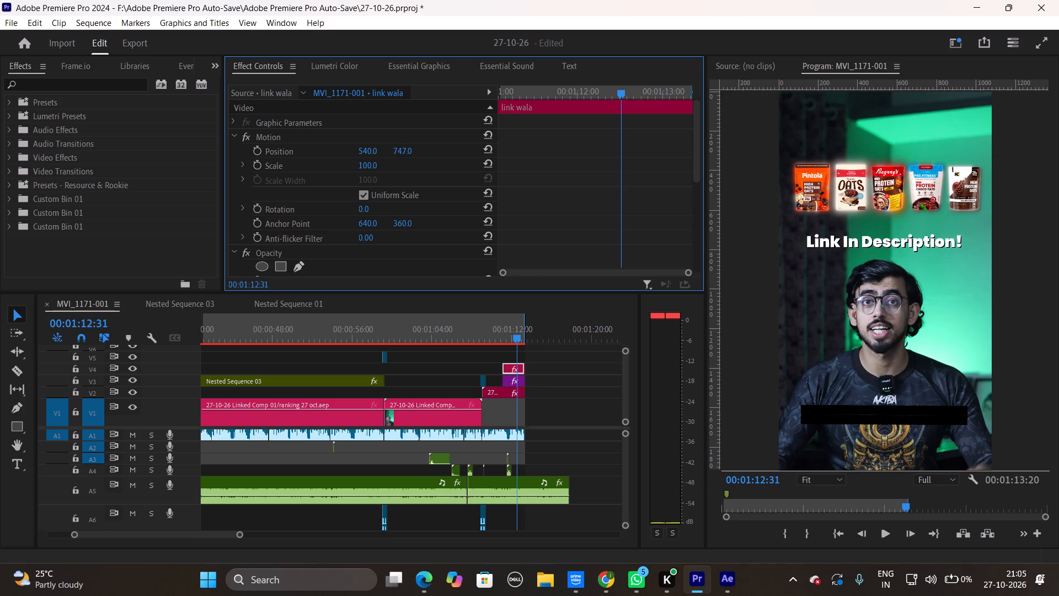
drag(221, 182, 201, 187)
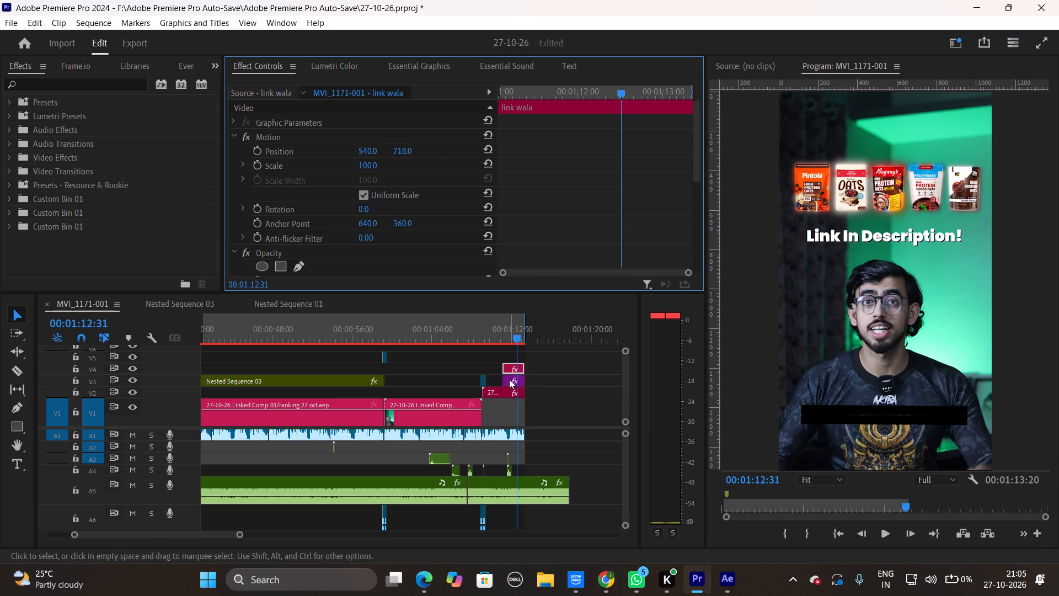
Raise the black bar graphic on V3 behind the Link In Description! text, at Vector Motion Position Y 307.
click(510, 380)
drag(412, 137, 0, 159)
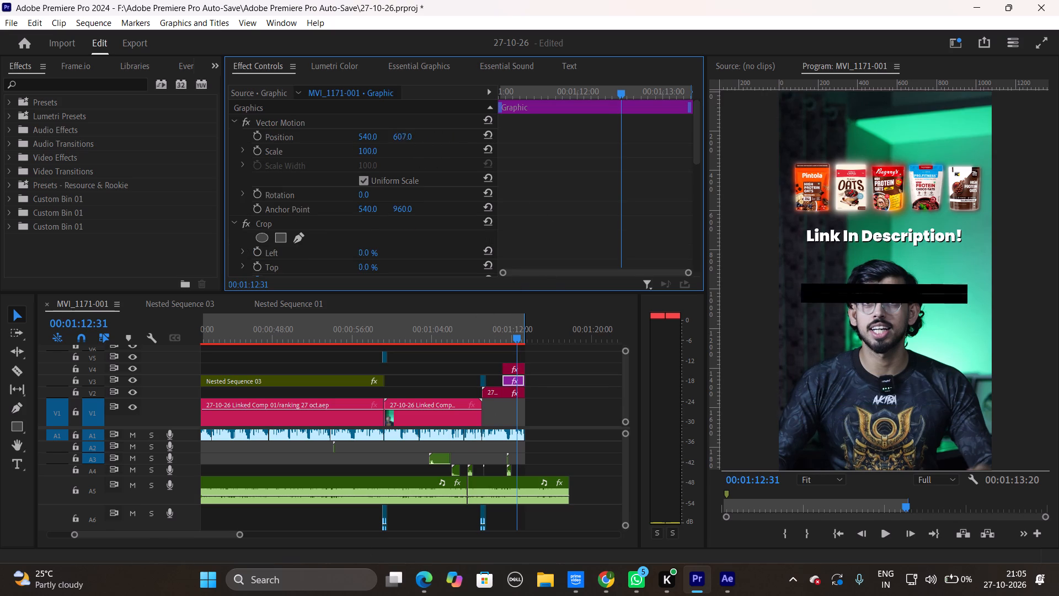
drag(0, 159, 0, 175)
drag(405, 134, 268, 131)
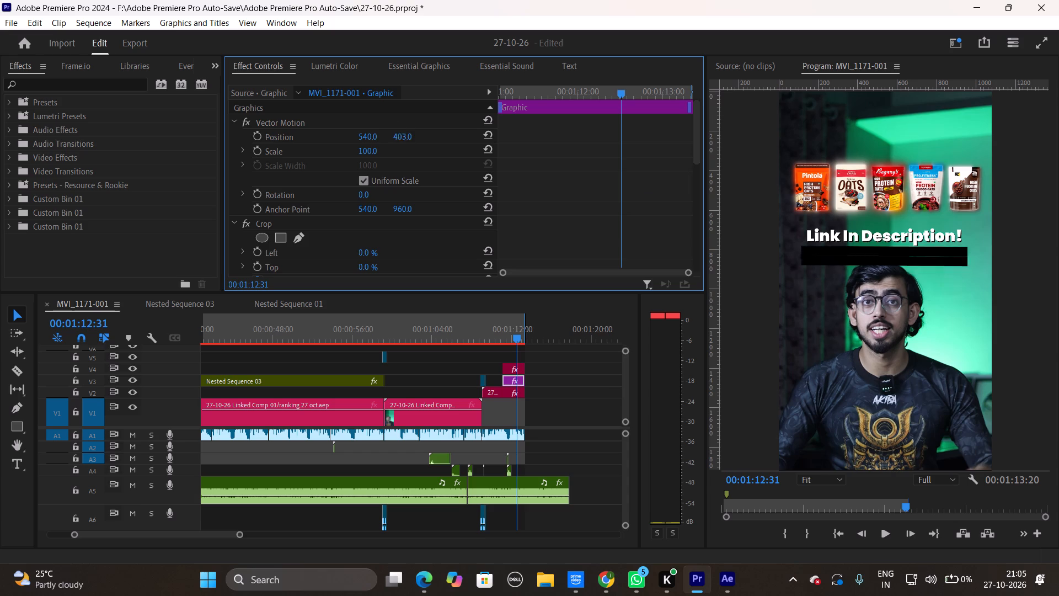
drag(268, 131, 216, 125)
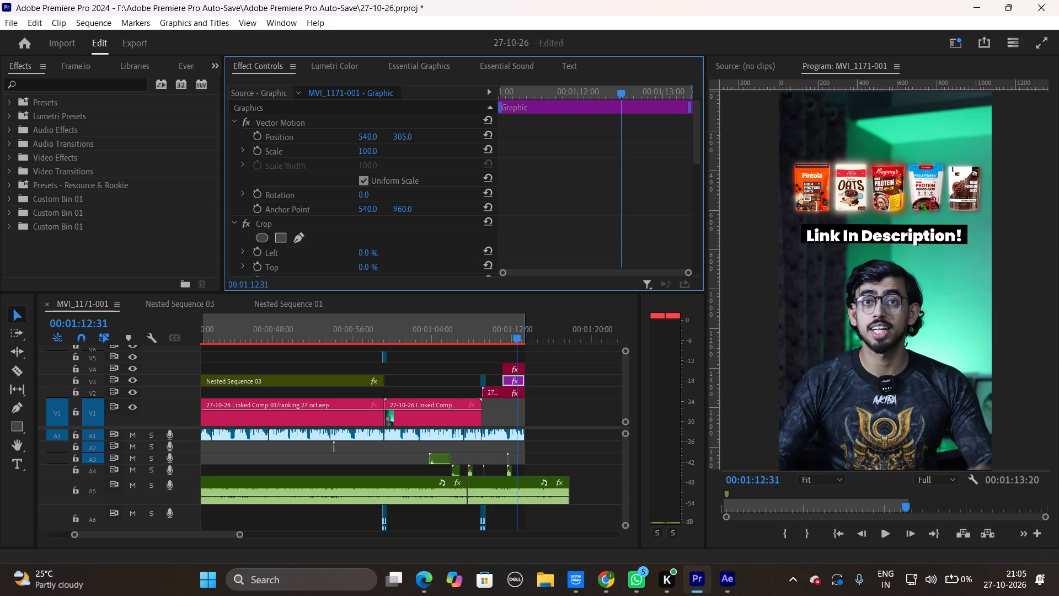
drag(216, 125, 217, 125)
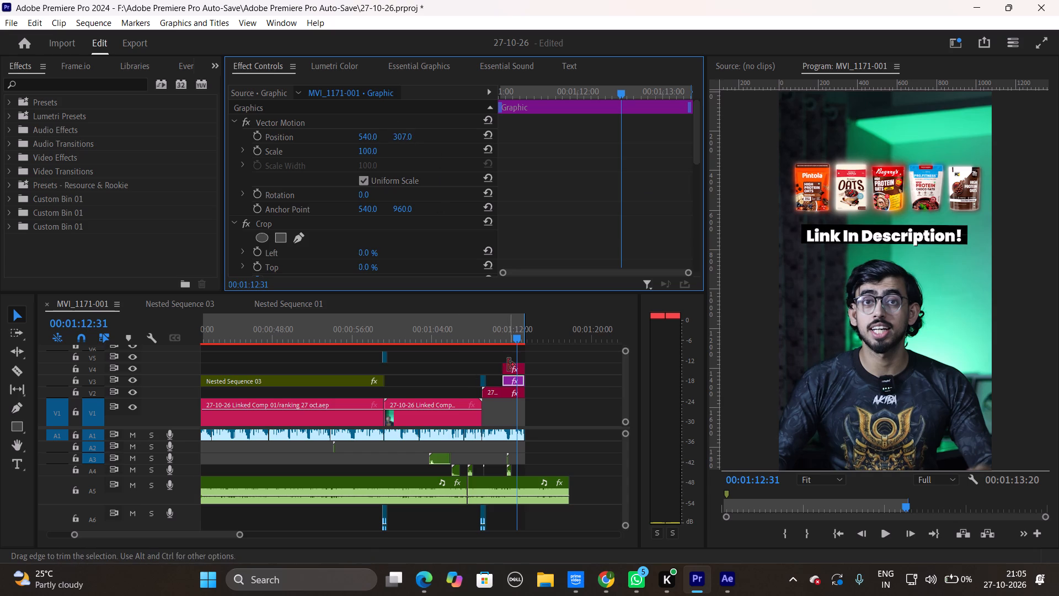
Fine-tune the link wala text's vertical placement on the black bar to Motion Position Y 707.
click(509, 365)
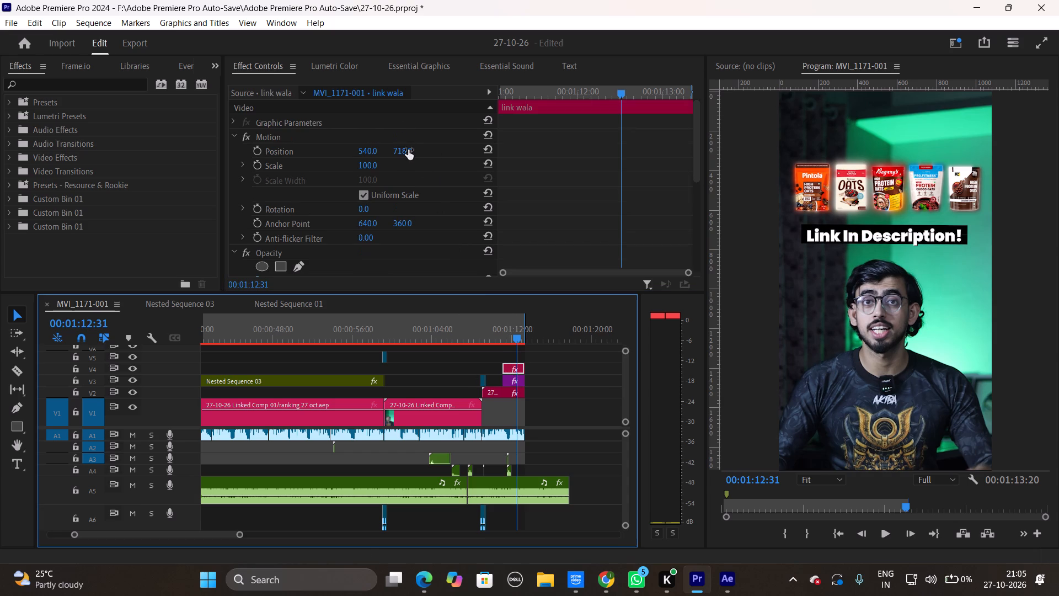
drag(408, 150, 378, 154)
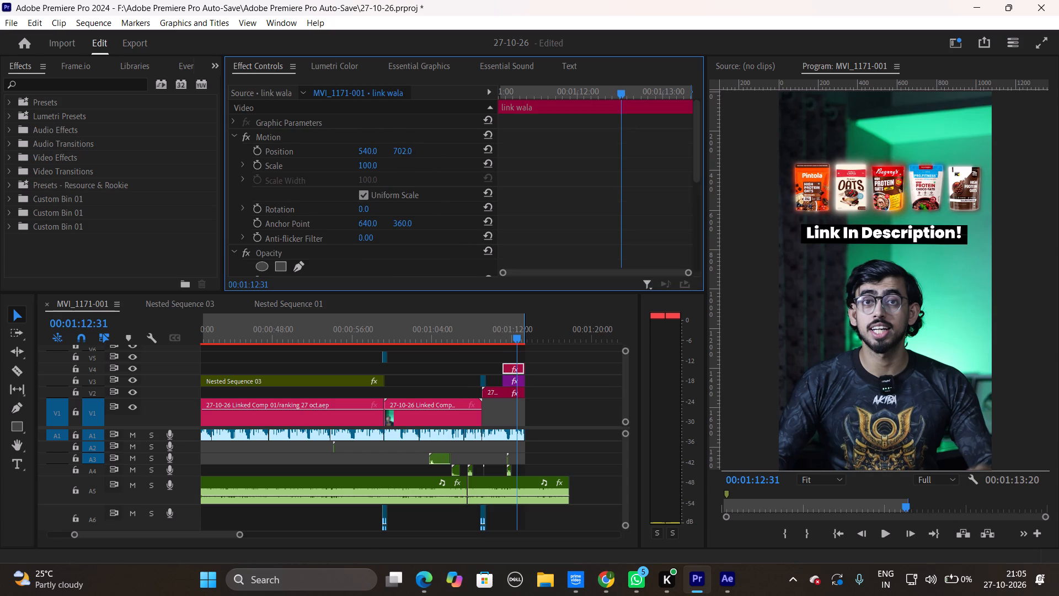
drag(378, 154, 382, 154)
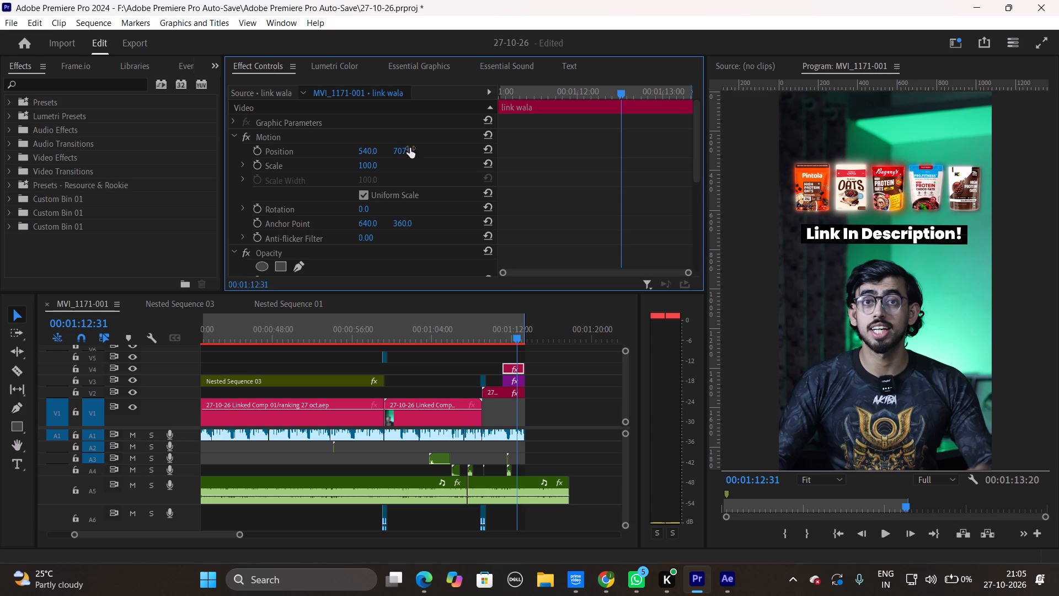
Look through the black bar graphic's effect properties, down to its Opacity and Time Remapping settings.
click(510, 377)
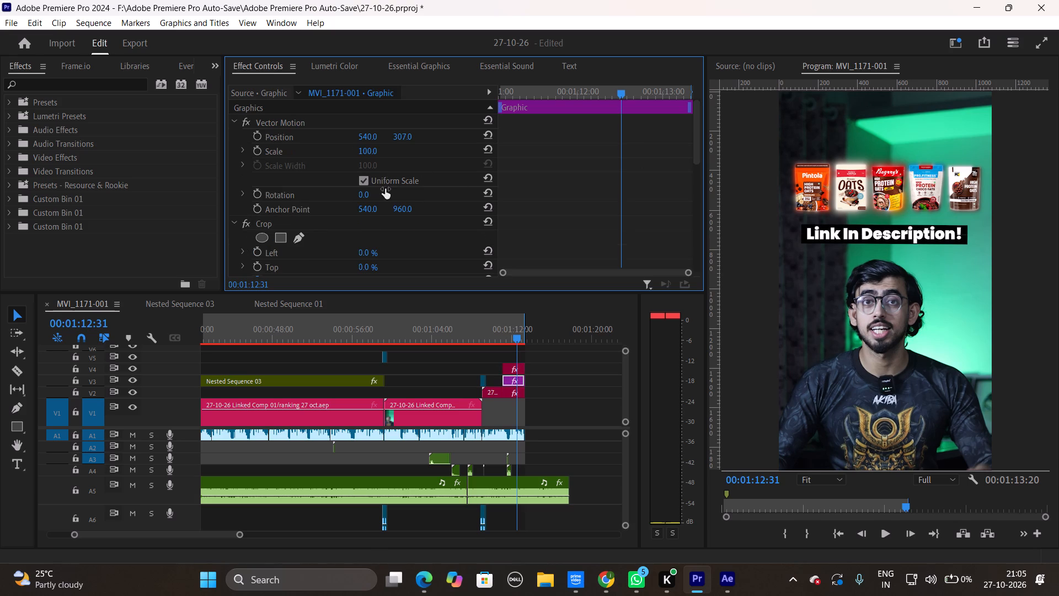
scroll(393, 193, down, 17)
scroll(362, 194, up, 1)
scroll(362, 194, down, 1)
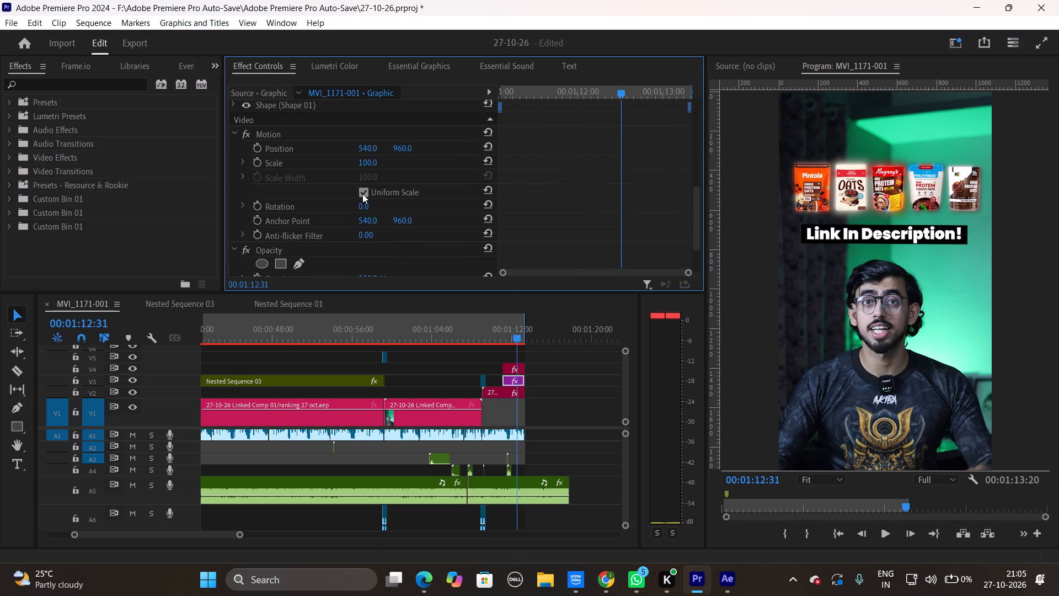
scroll(362, 194, down, 6)
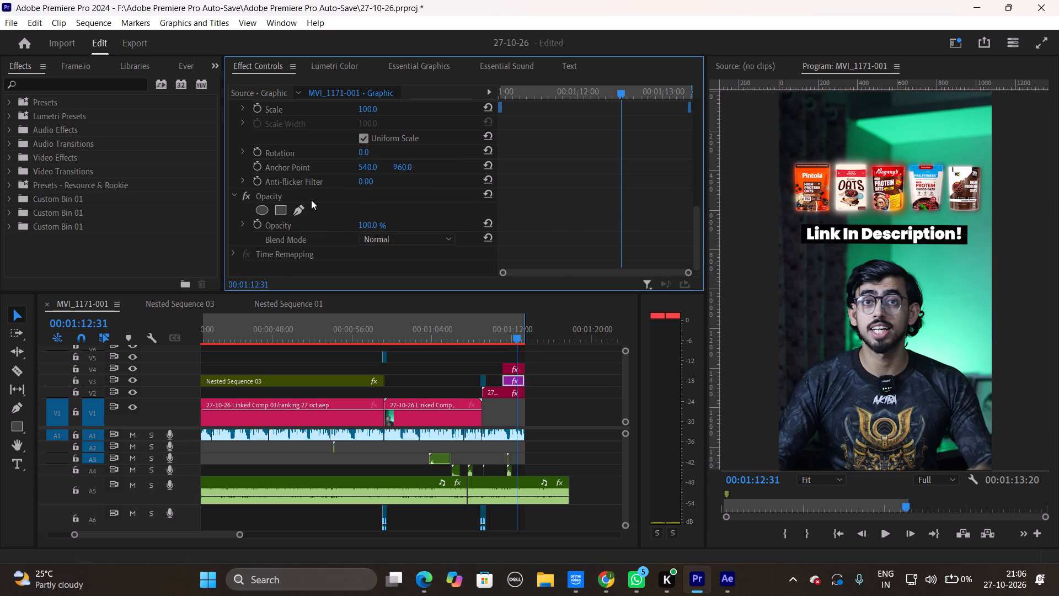
click(276, 195)
scroll(490, 182, down, 2)
scroll(495, 185, up, 1)
scroll(495, 185, down, 5)
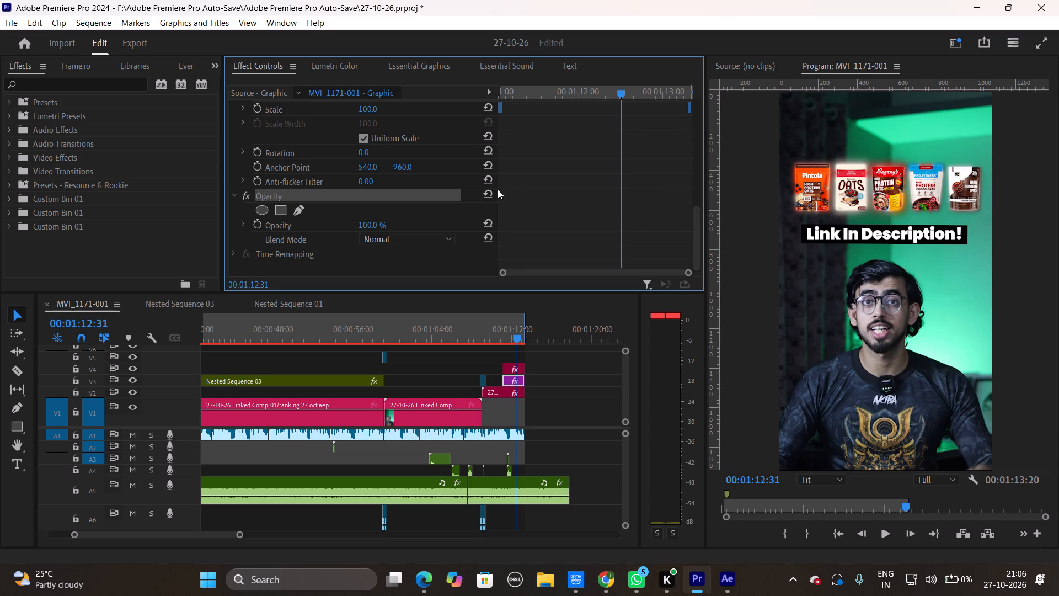
scroll(498, 189, down, 2)
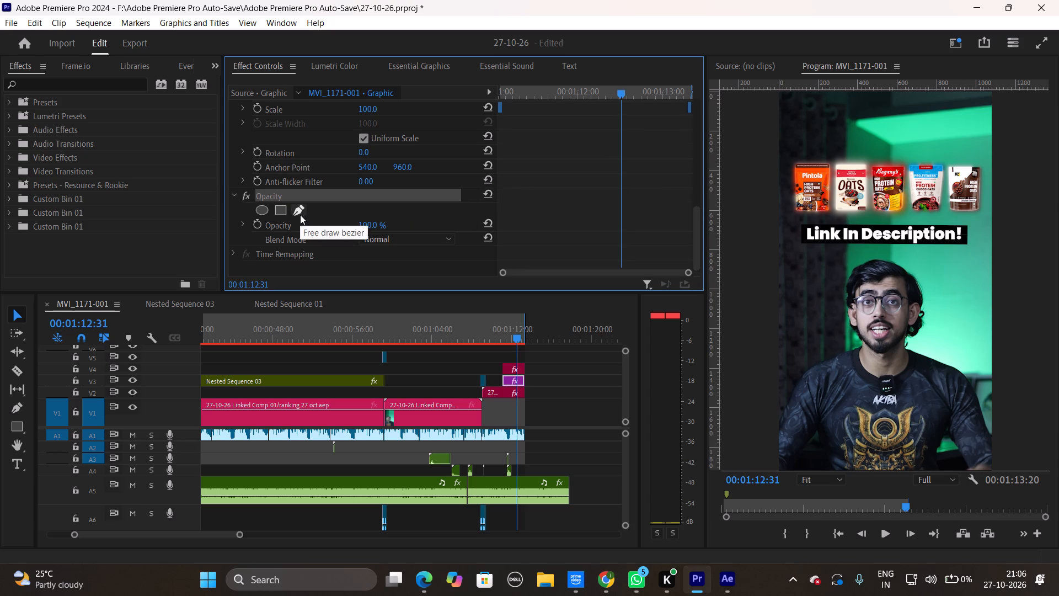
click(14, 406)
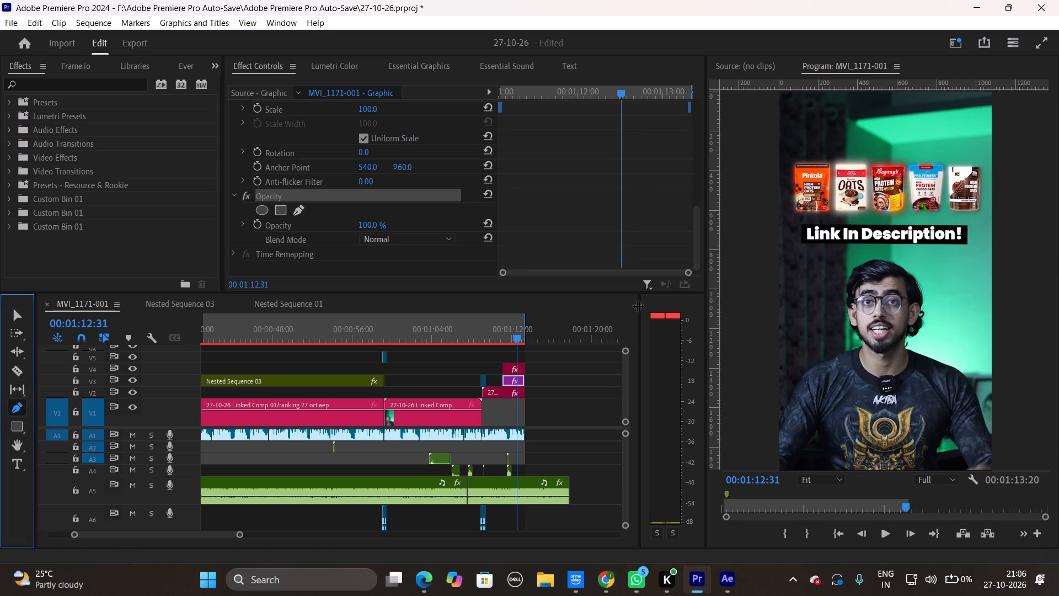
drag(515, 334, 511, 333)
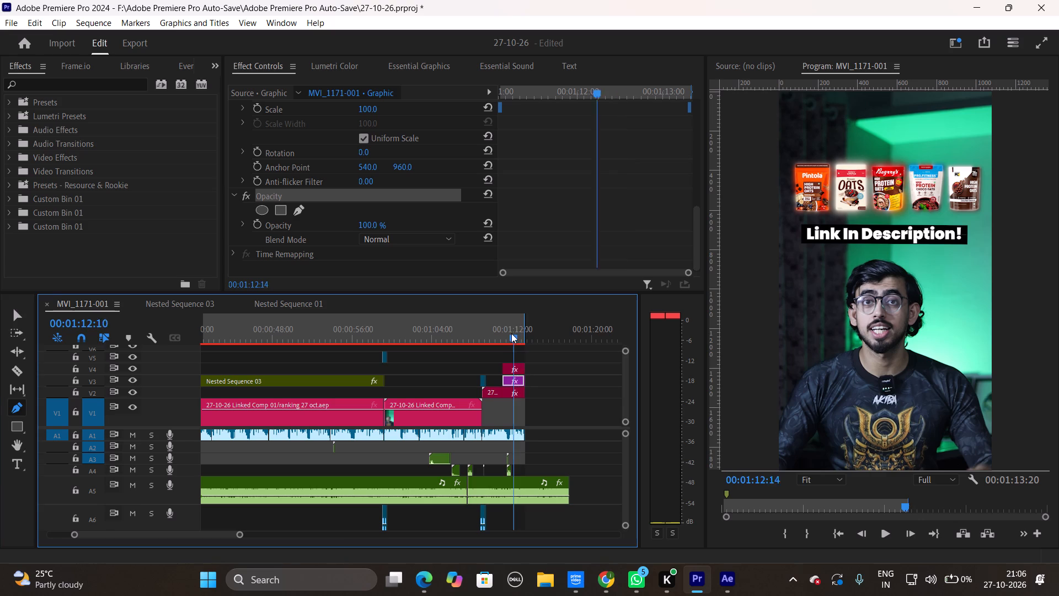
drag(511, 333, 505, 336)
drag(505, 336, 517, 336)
Use the Selection tool to narrow the black bar slightly from its right edge, ending just past the exclamation mark, and deselect it.
click(18, 317)
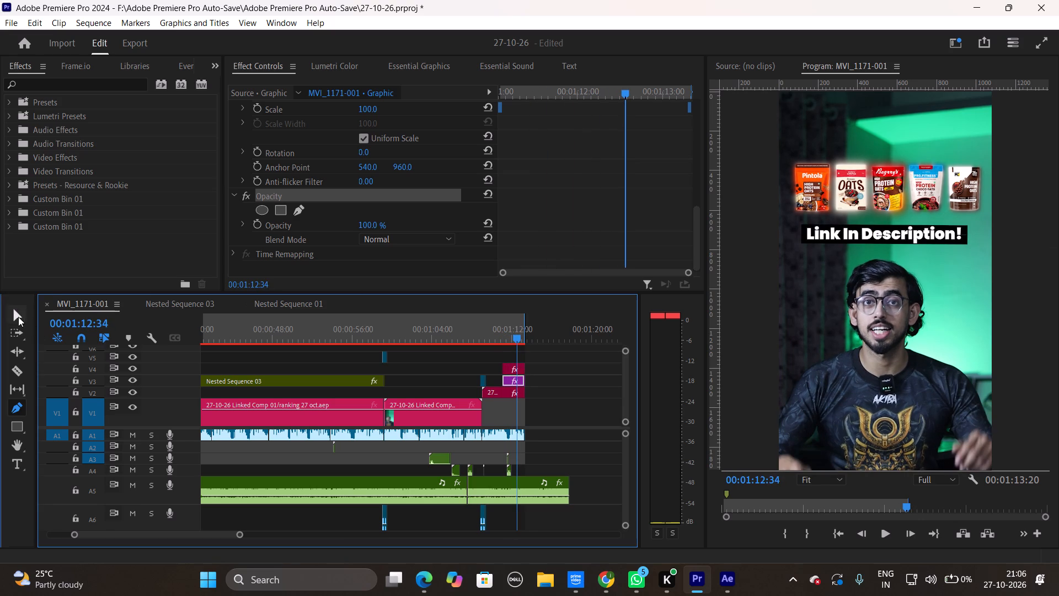
click(959, 238)
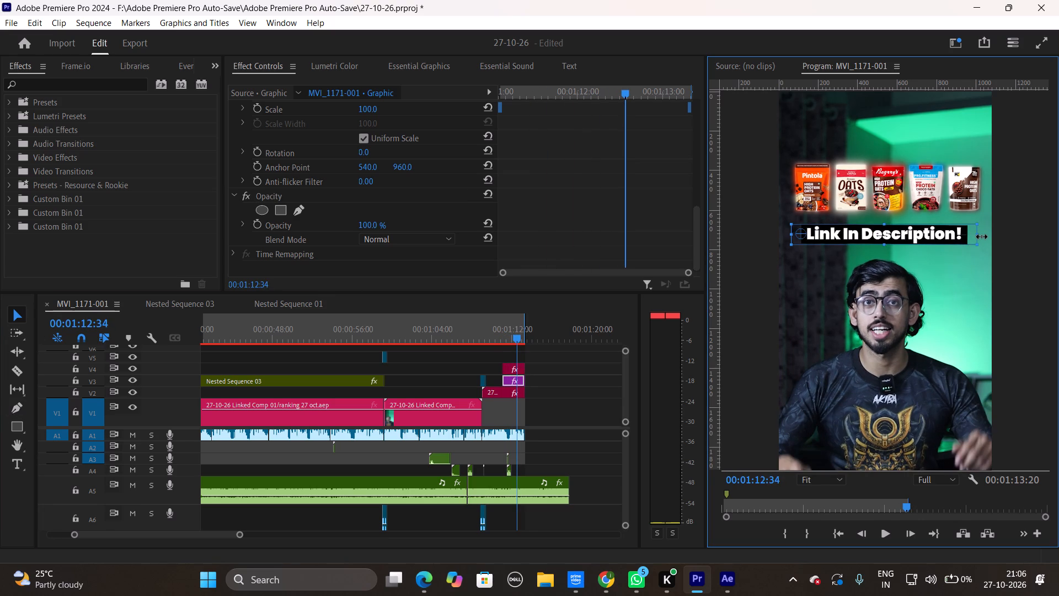
drag(982, 237, 991, 227)
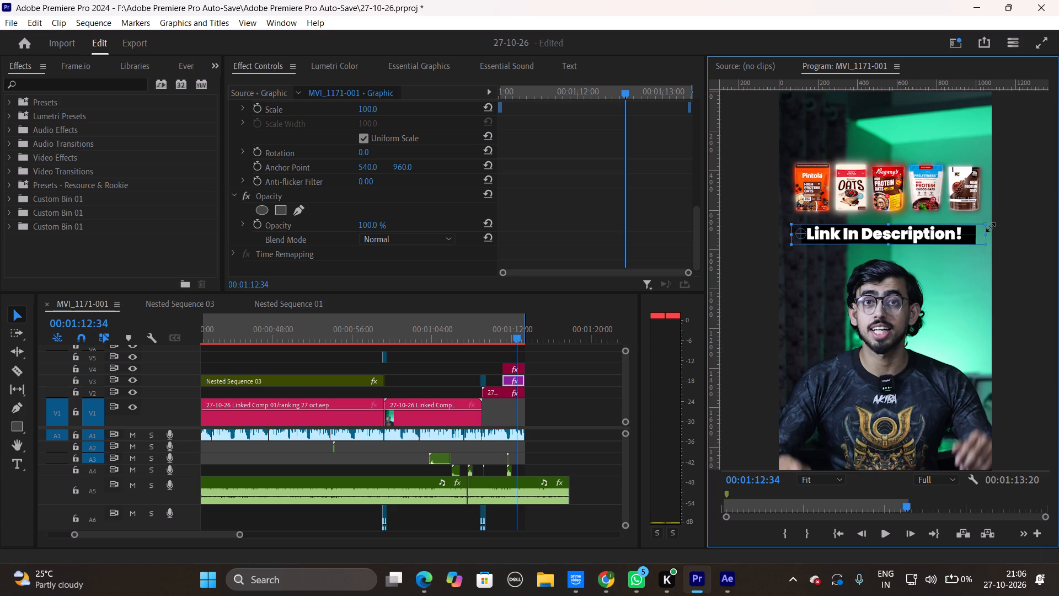
drag(991, 227, 980, 229)
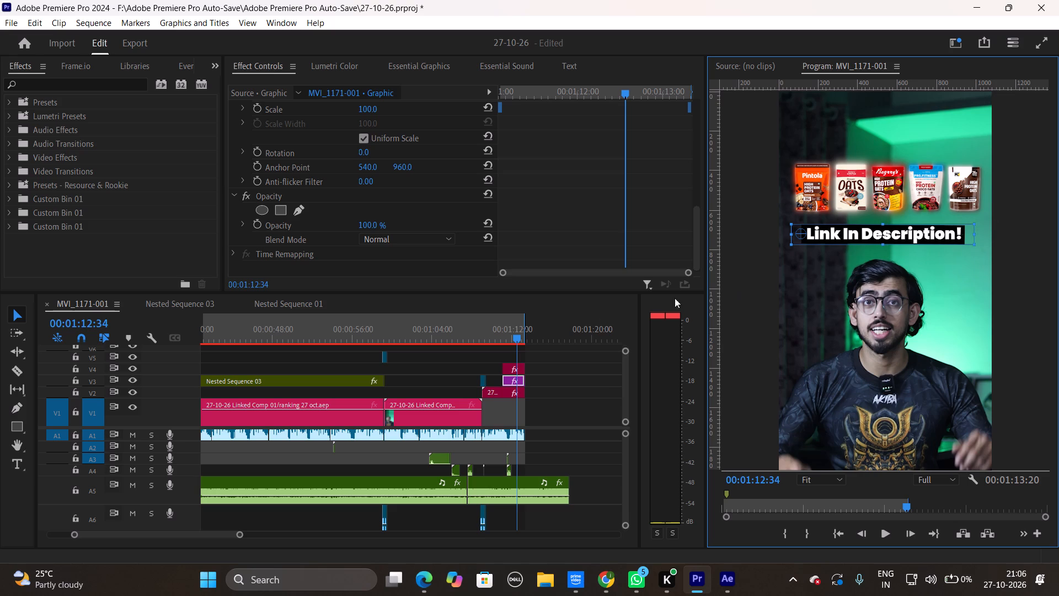
click(571, 380)
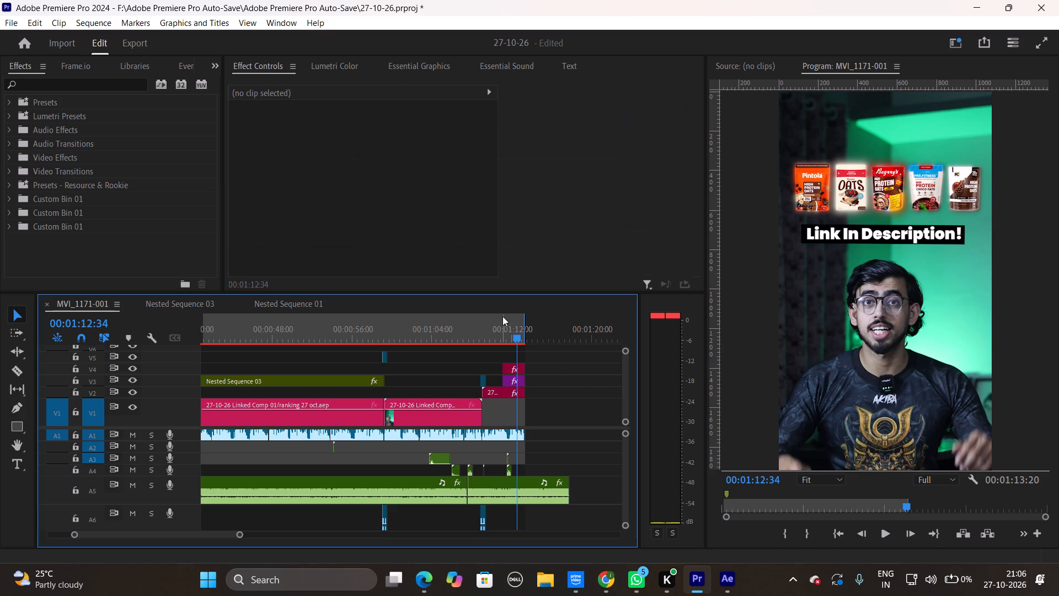
At 00:01:13:03, fine-tune the black bar graphic's Vector Motion Position Y to 308 to center it behind the text.
click(519, 333)
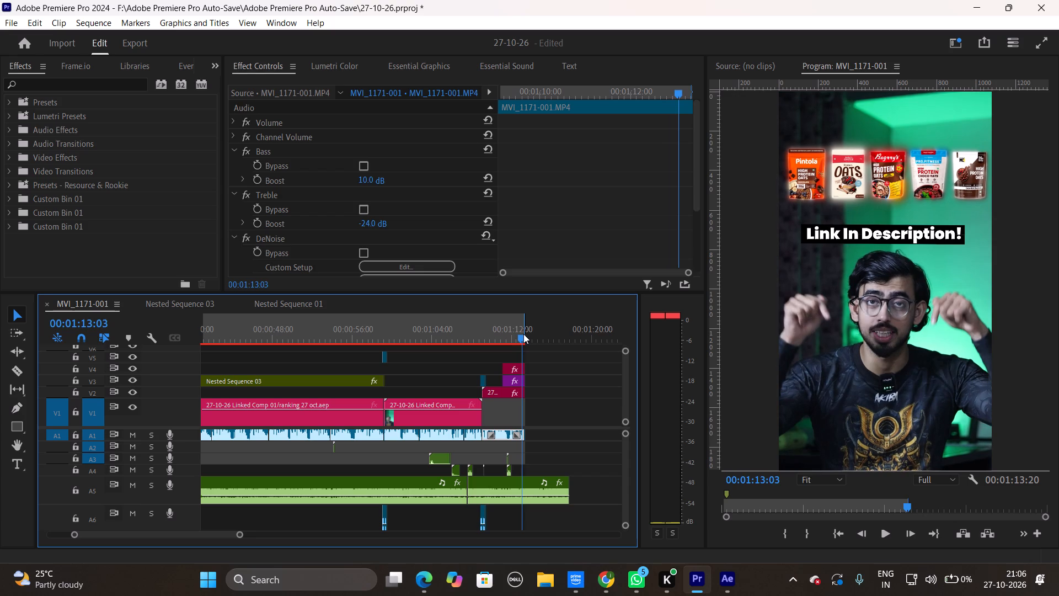
click(507, 382)
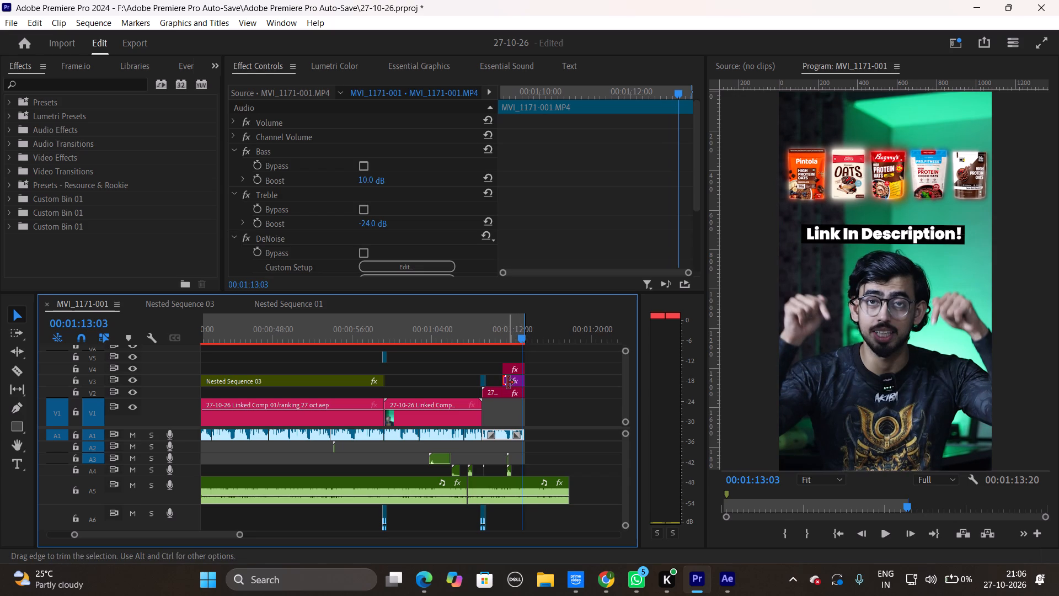
click(510, 377)
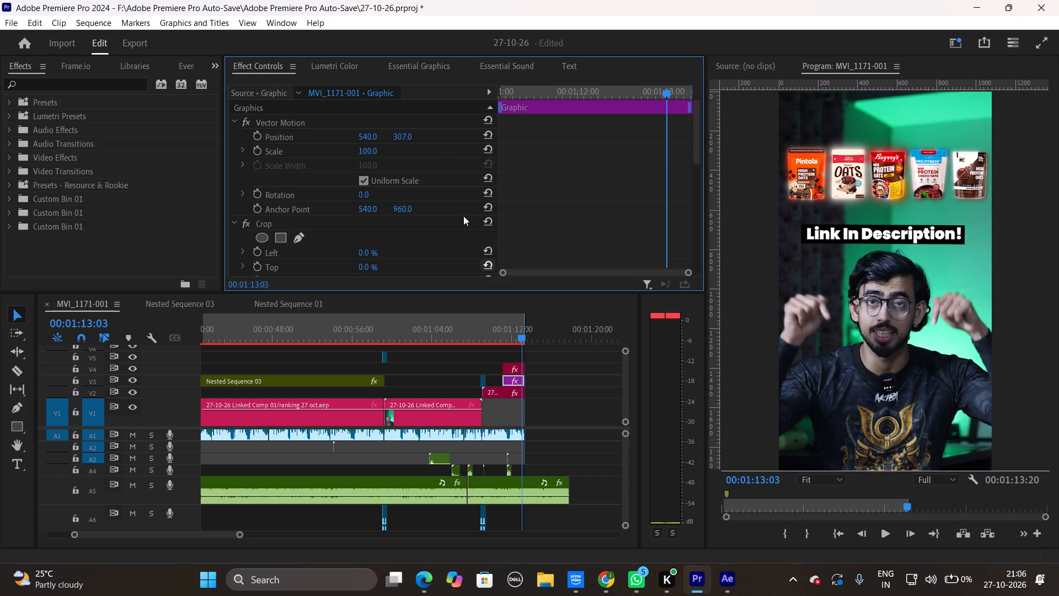
drag(404, 140, 421, 137)
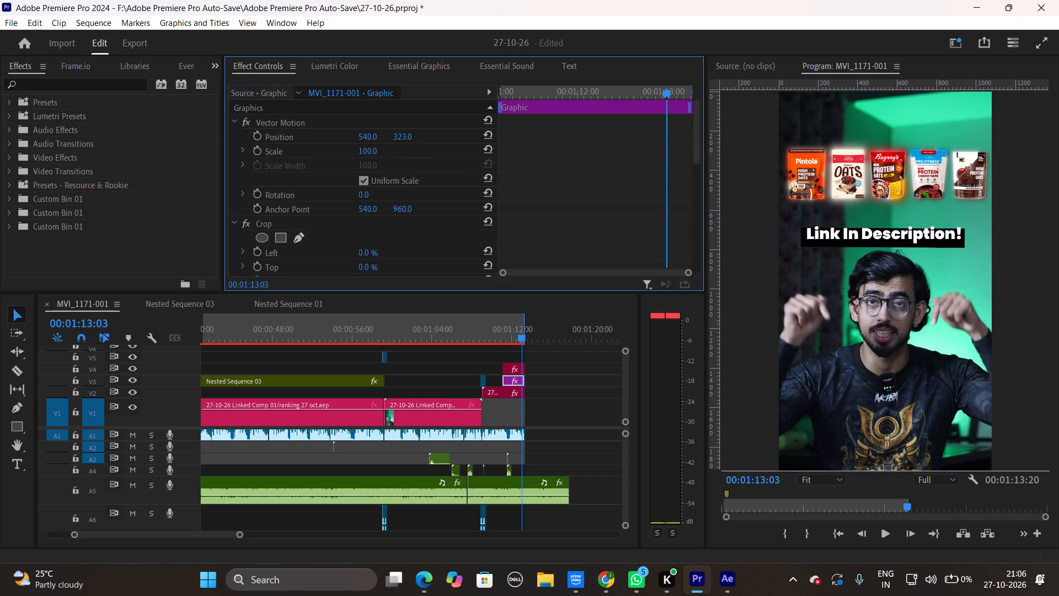
drag(421, 137, 408, 137)
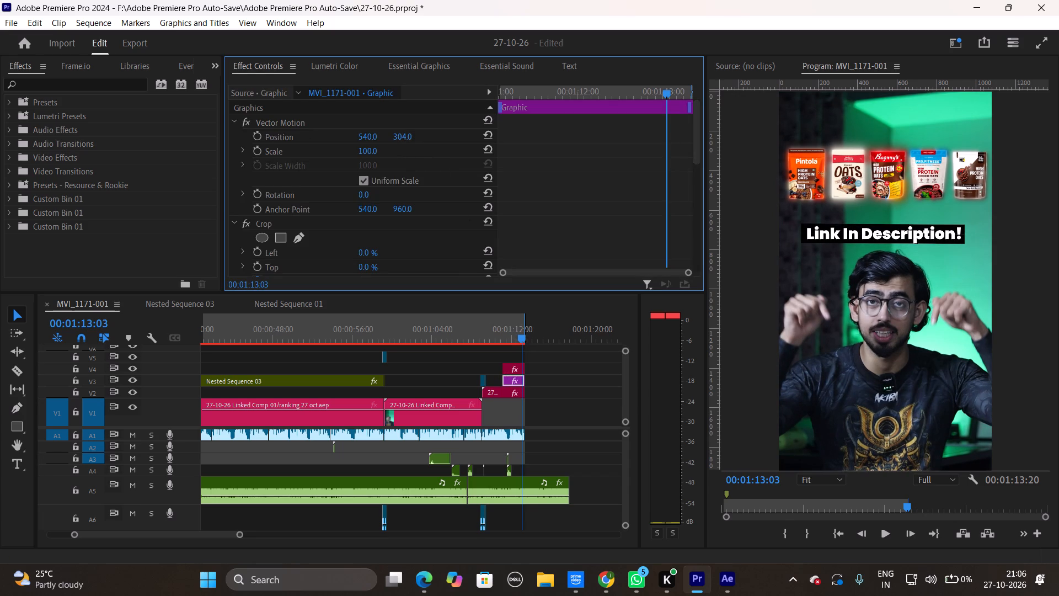
drag(408, 137, 410, 137)
drag(410, 137, 415, 136)
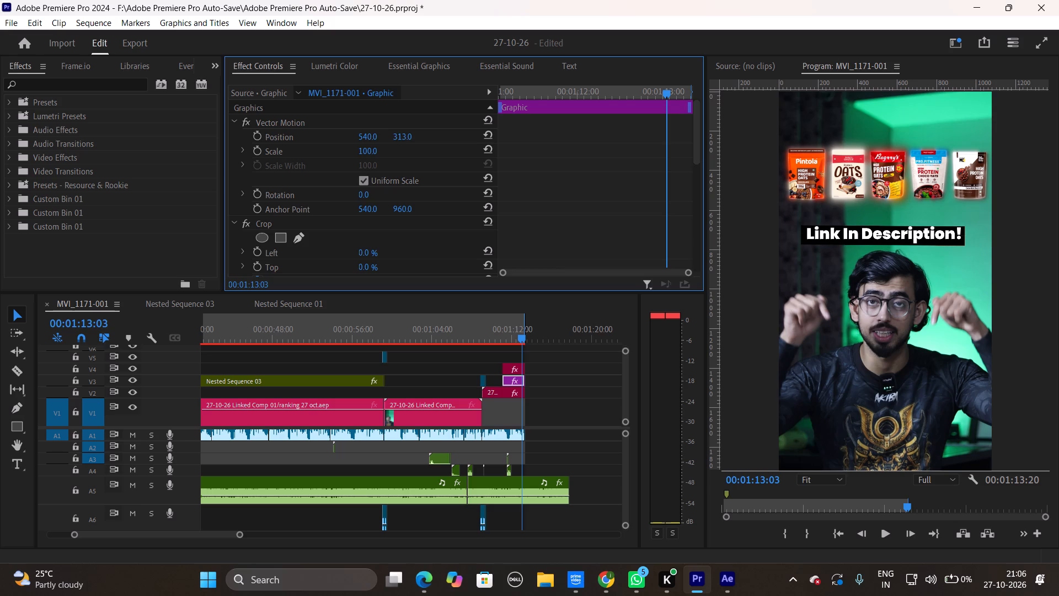
drag(415, 136, 411, 136)
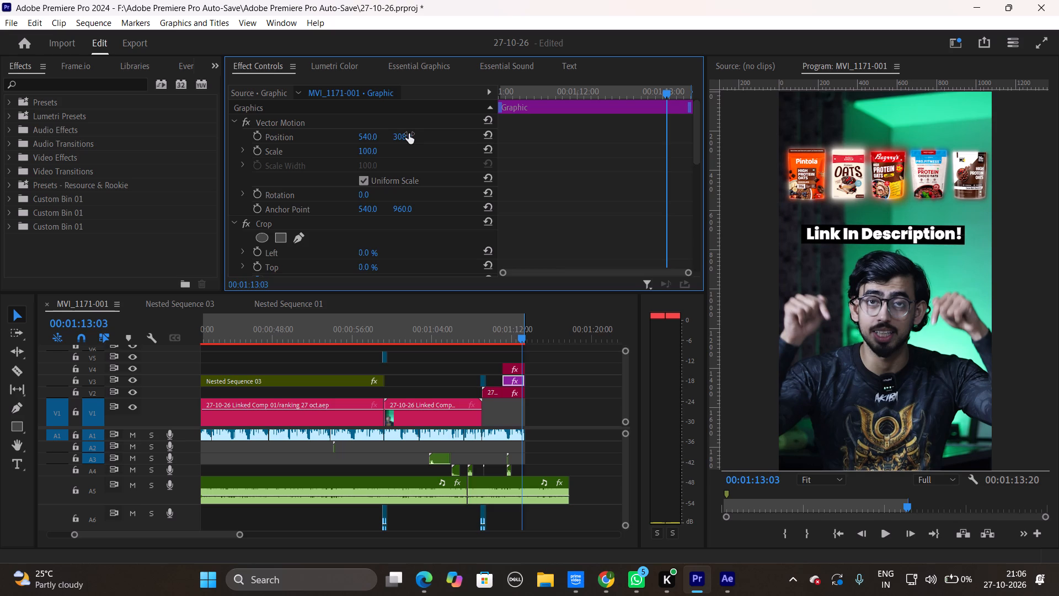
Raise the link wala text on track V4 by setting its Motion Position Y to 670.
click(511, 366)
drag(412, 153, 385, 155)
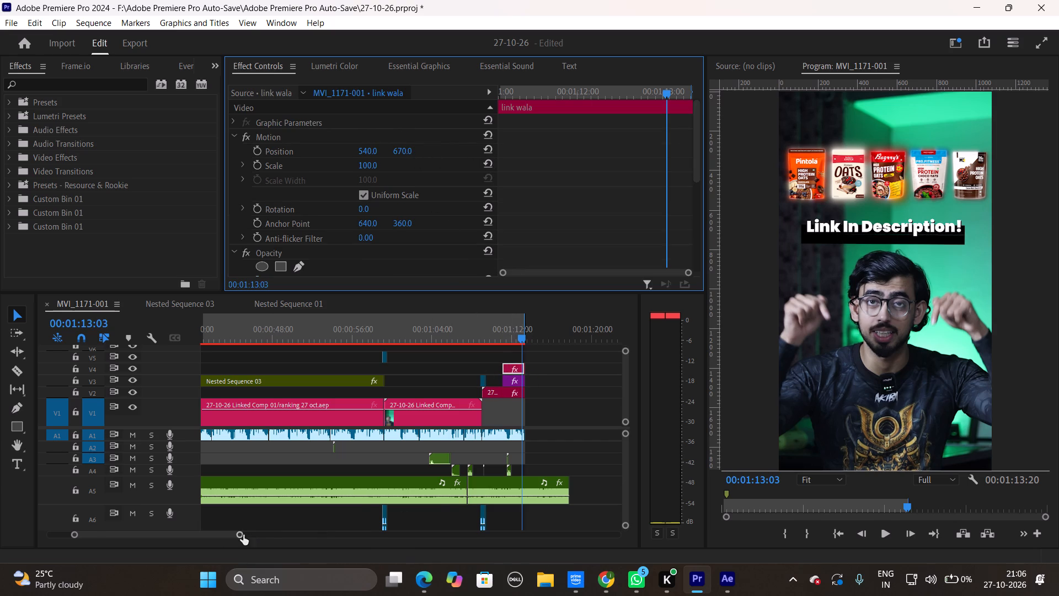
Move the black bar graphic on track V3 up behind the text by fine-tuning its Vector Motion Position Y to 269.
drag(239, 535, 203, 536)
click(356, 381)
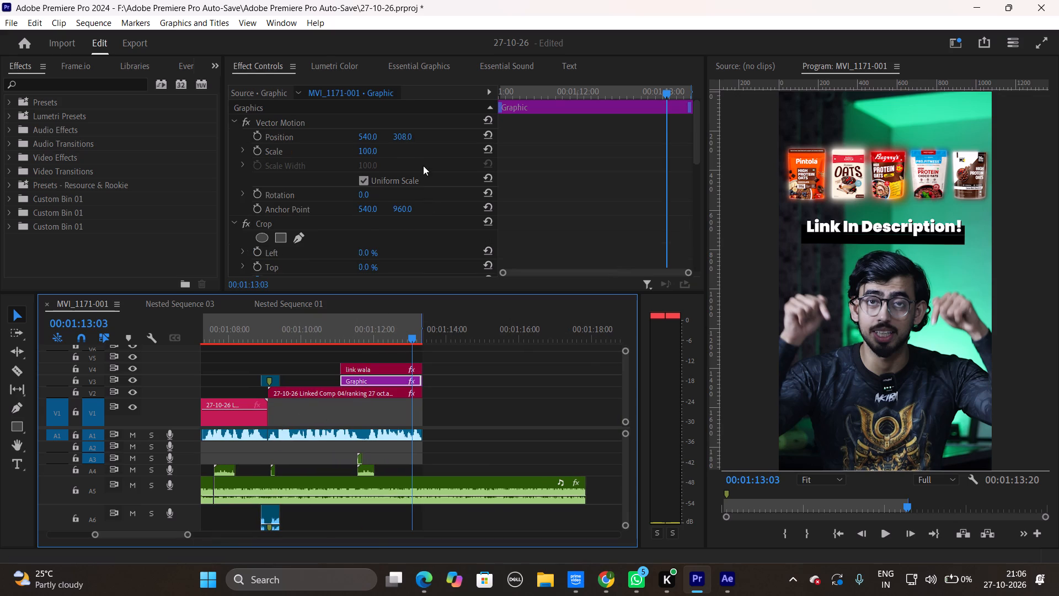
drag(409, 134, 379, 141)
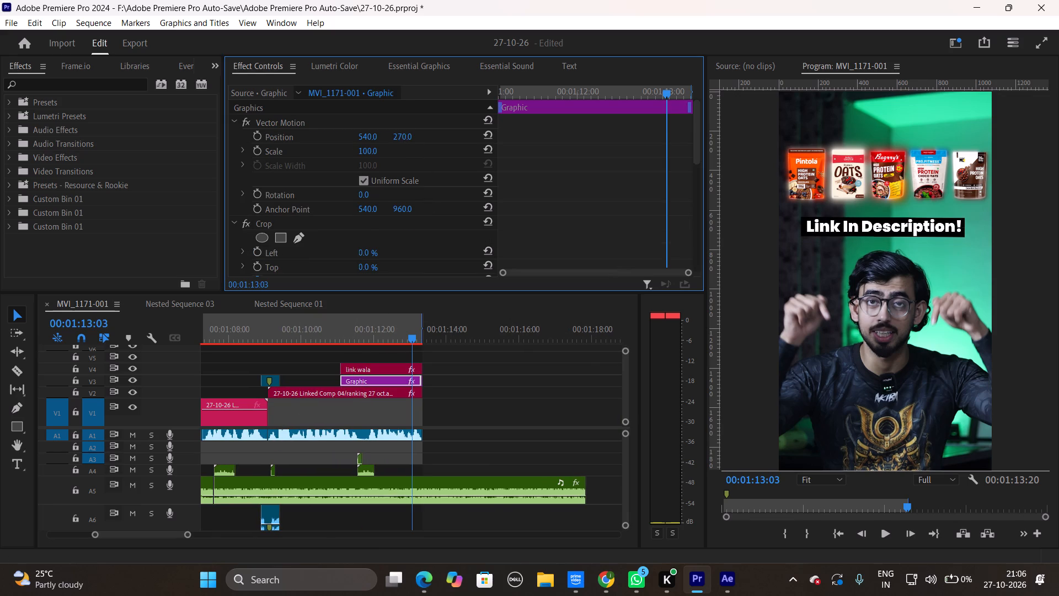
drag(379, 141, 379, 141)
click(408, 135)
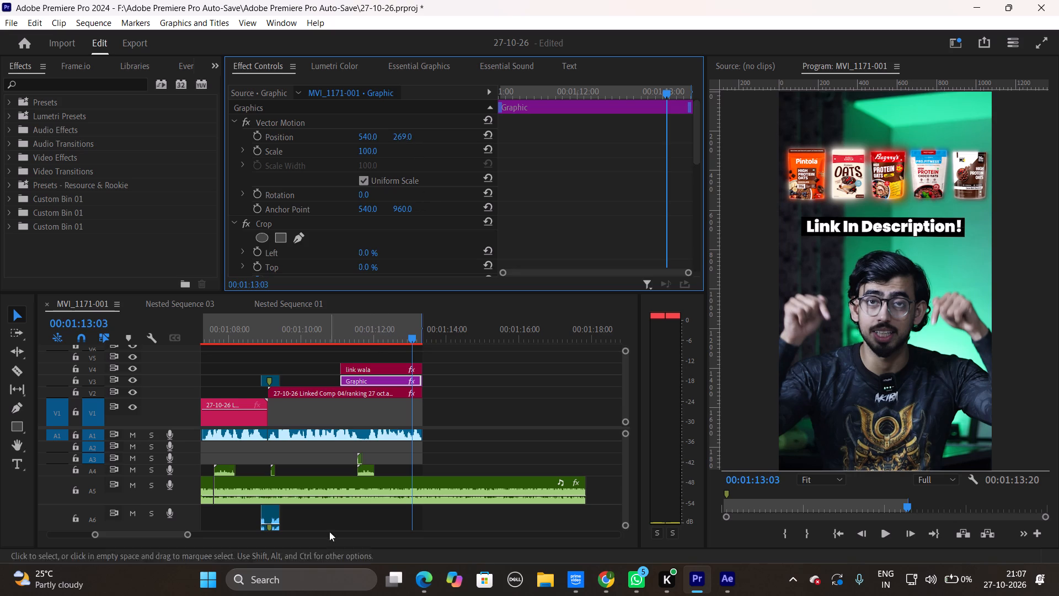
Start rendering the MVI_1171-001 sequence from its In point to its Out point.
drag(188, 534, 339, 545)
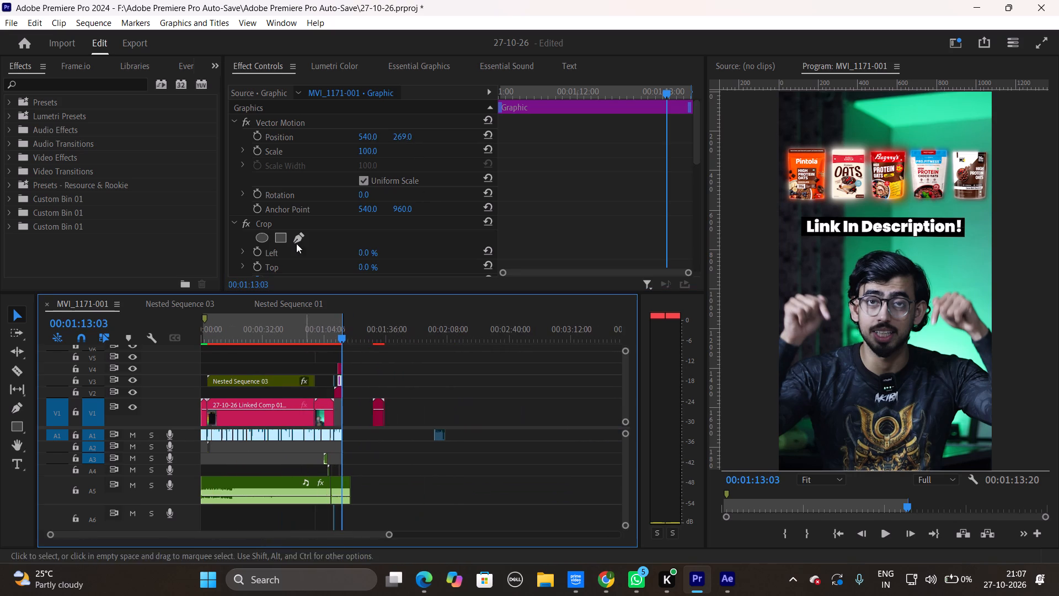
click(90, 26)
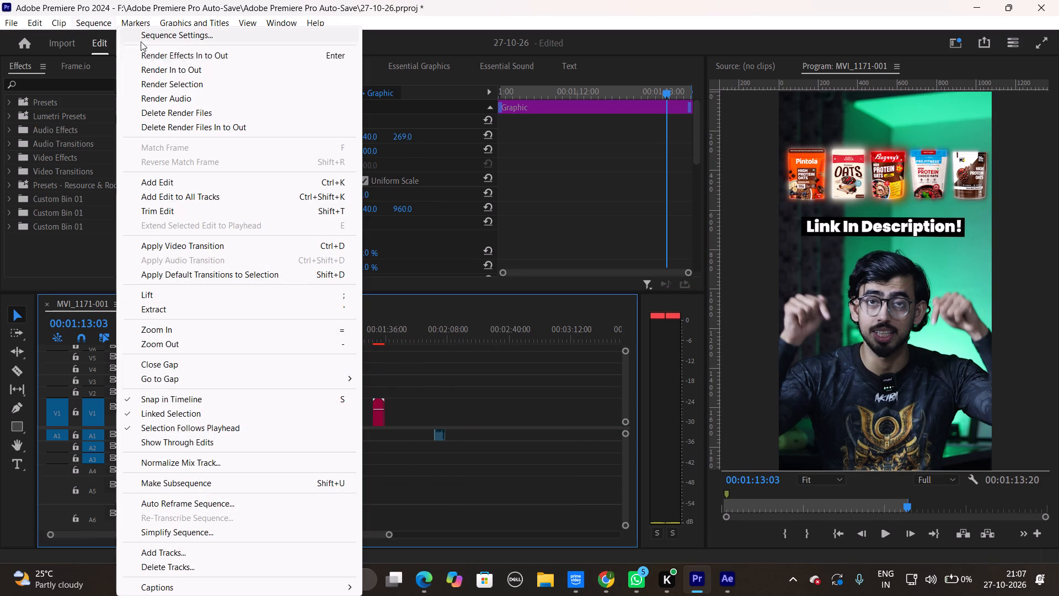
click(158, 71)
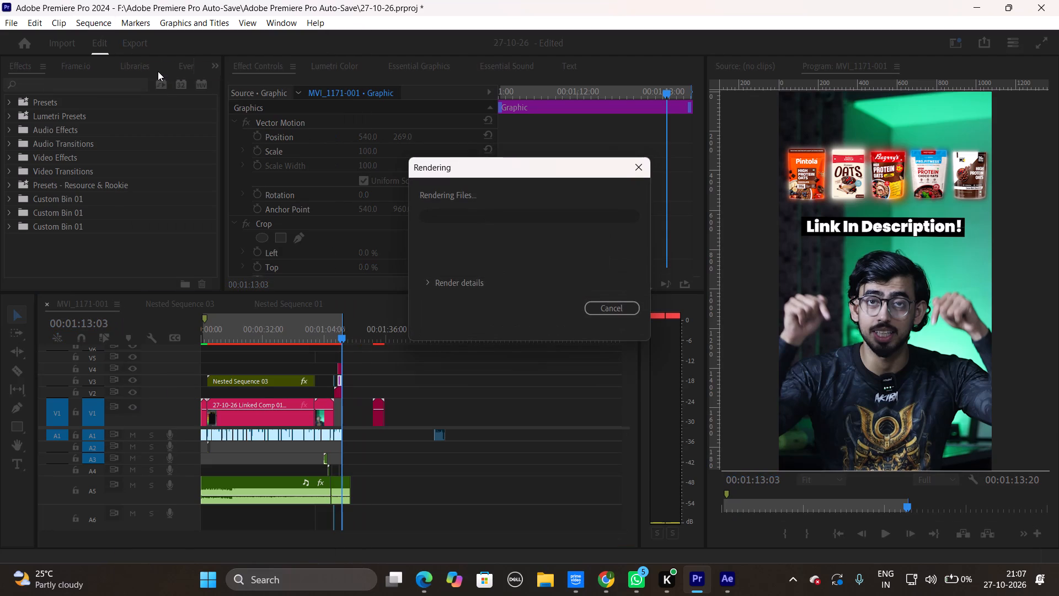
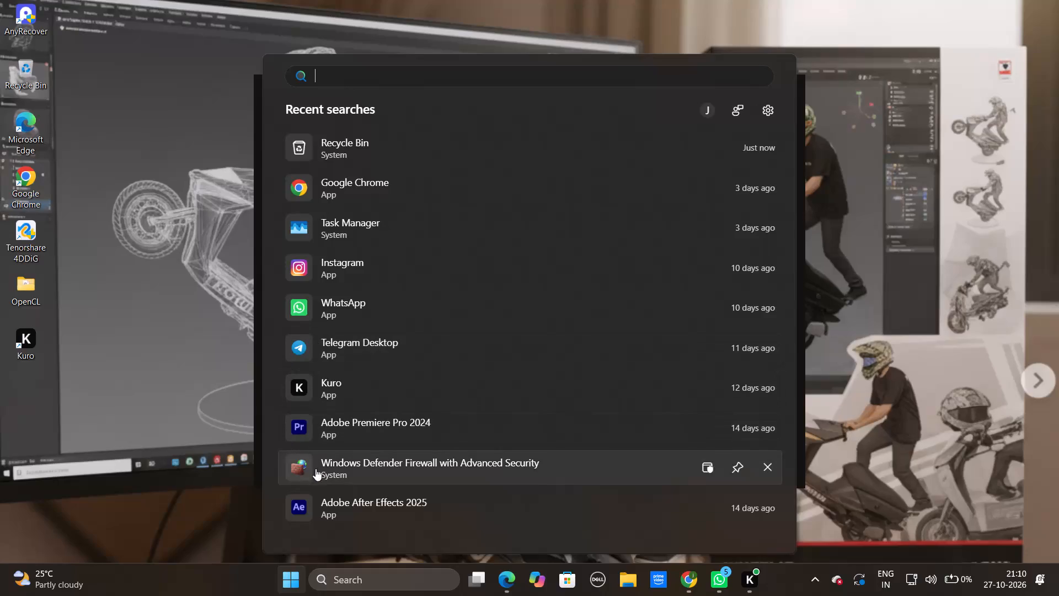
Launch Adobe Premiere Pro 2024 from the recent searches.
click(313, 432)
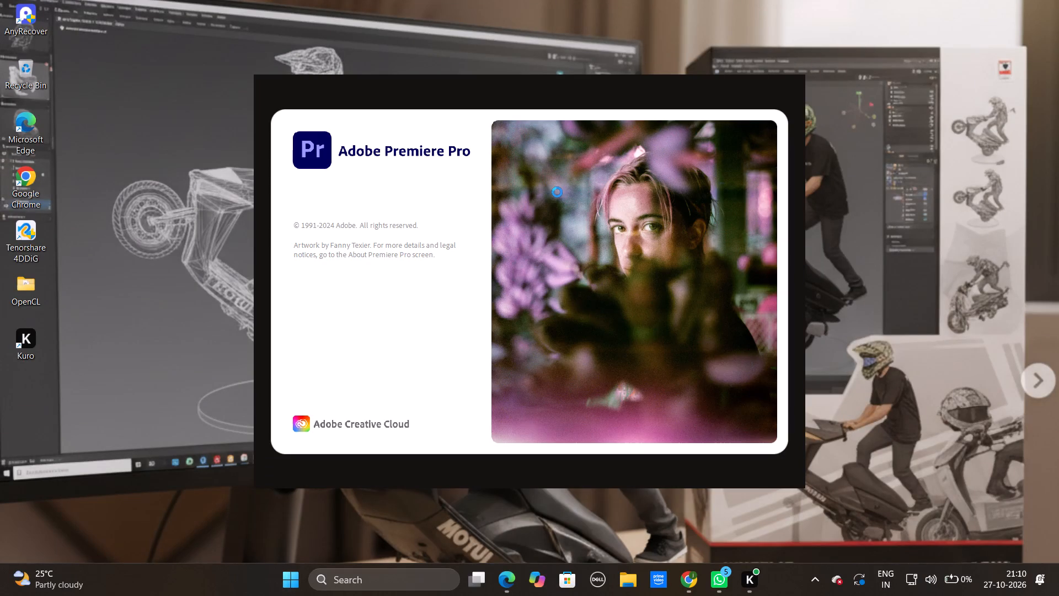
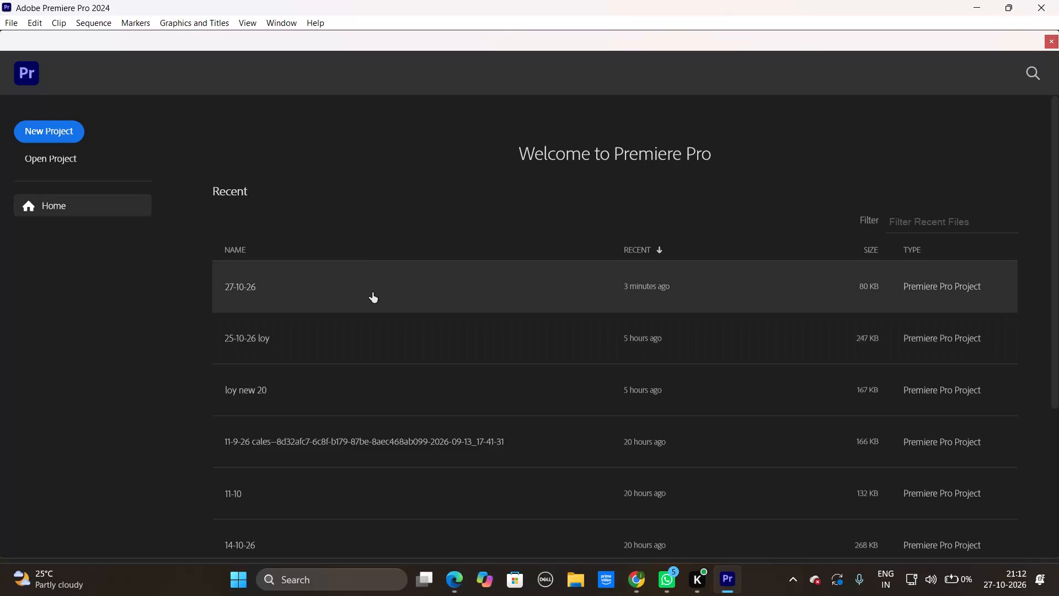
Open the recent project 27-10-26.
click(372, 292)
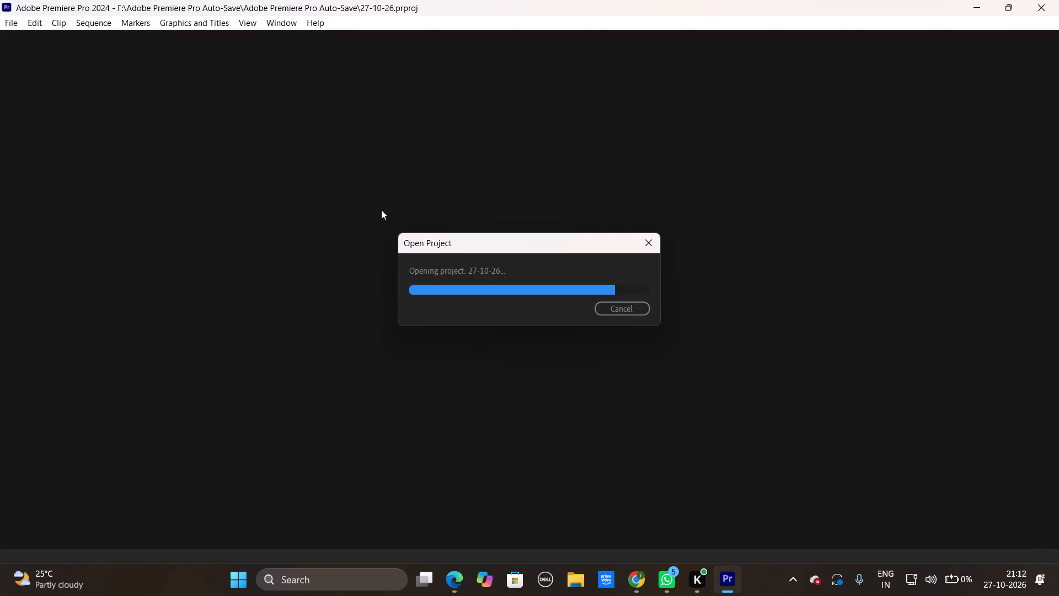
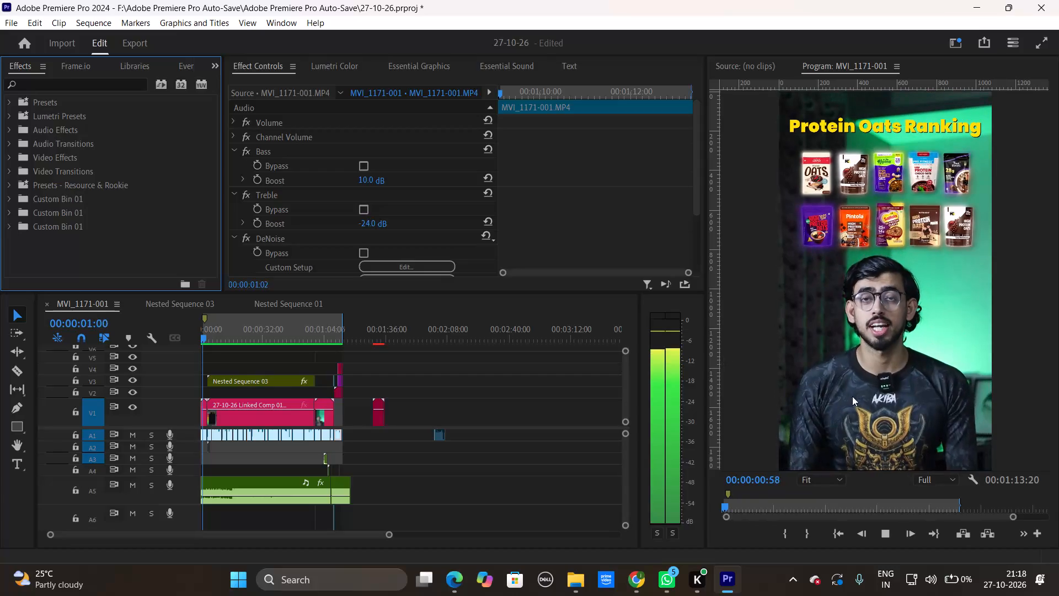
Play back the video's opening and the protein quality section around 00:01:04 to check their picture and sound.
key(space)
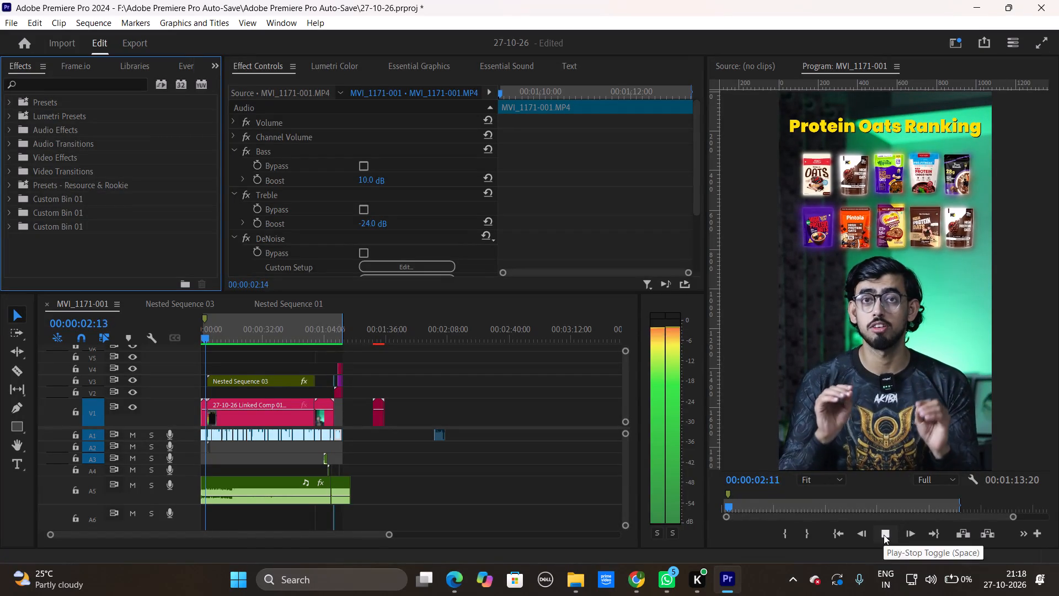
click(884, 535)
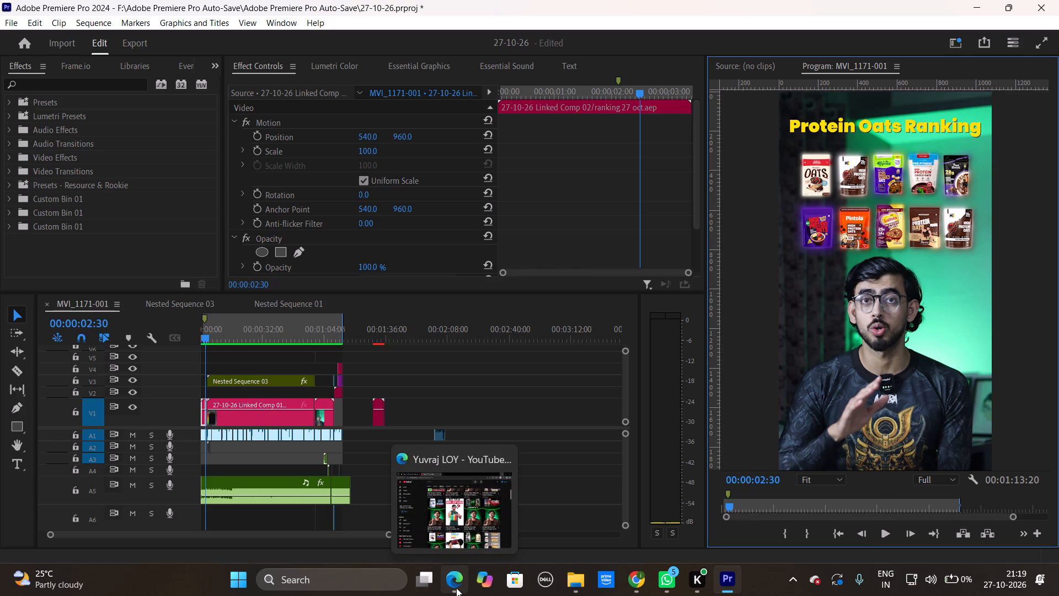
drag(213, 327, 231, 327)
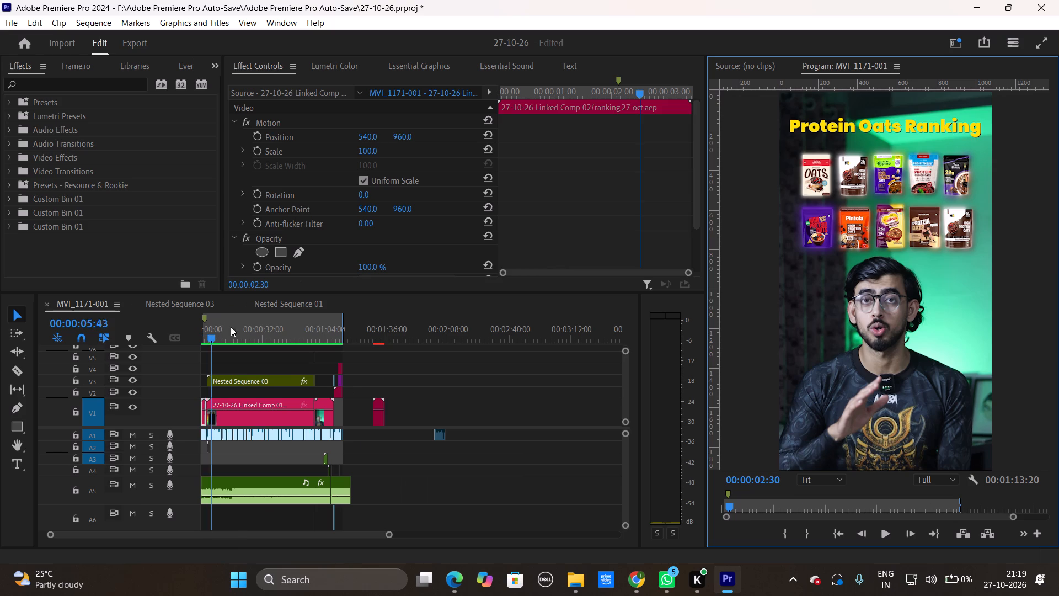
drag(231, 327, 320, 323)
drag(319, 324, 312, 325)
key(space)
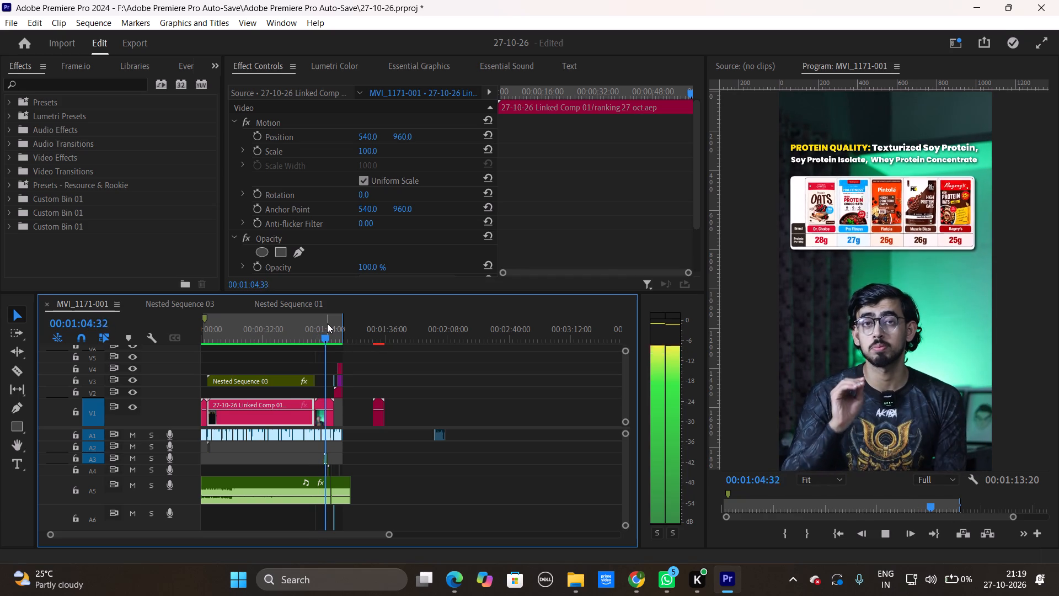
key(space)
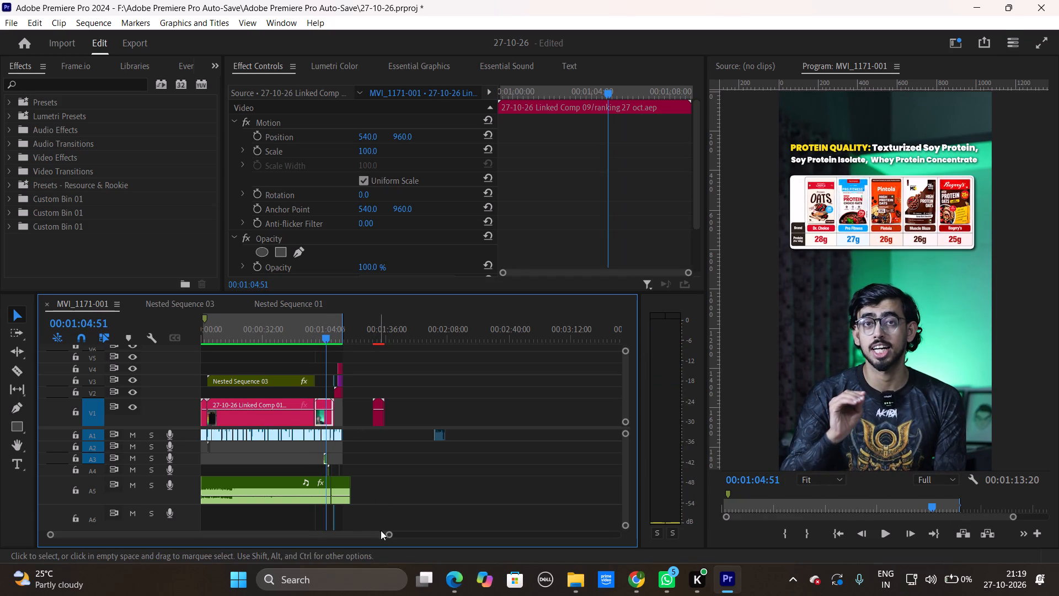
Move the notification sound on track A3 earlier to start at about 00:01:02:41, just before the protein comparison table appears.
drag(392, 535, 286, 537)
drag(404, 321, 395, 325)
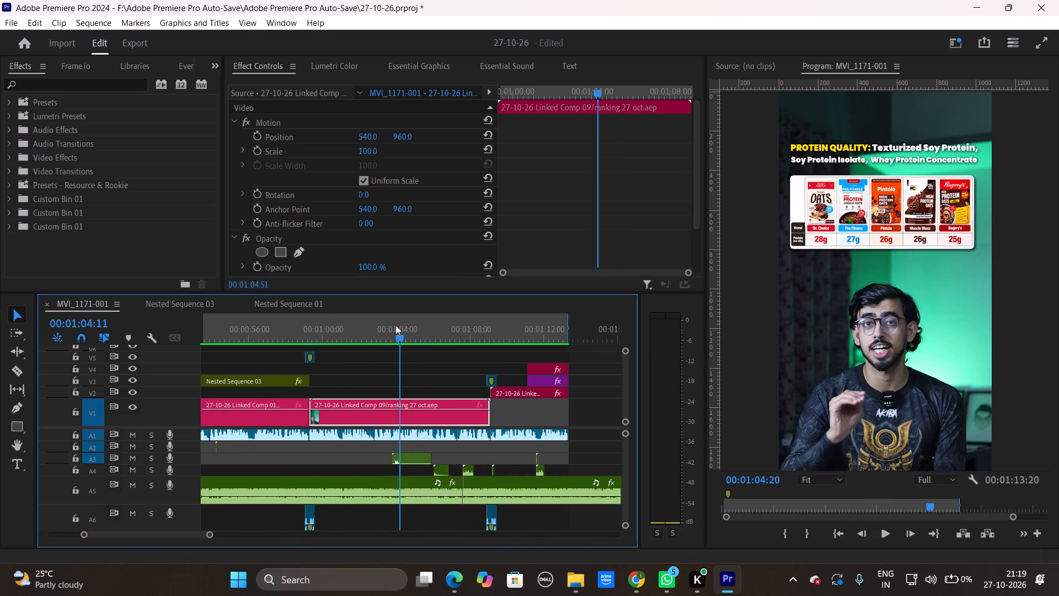
drag(395, 325, 345, 339)
key(space)
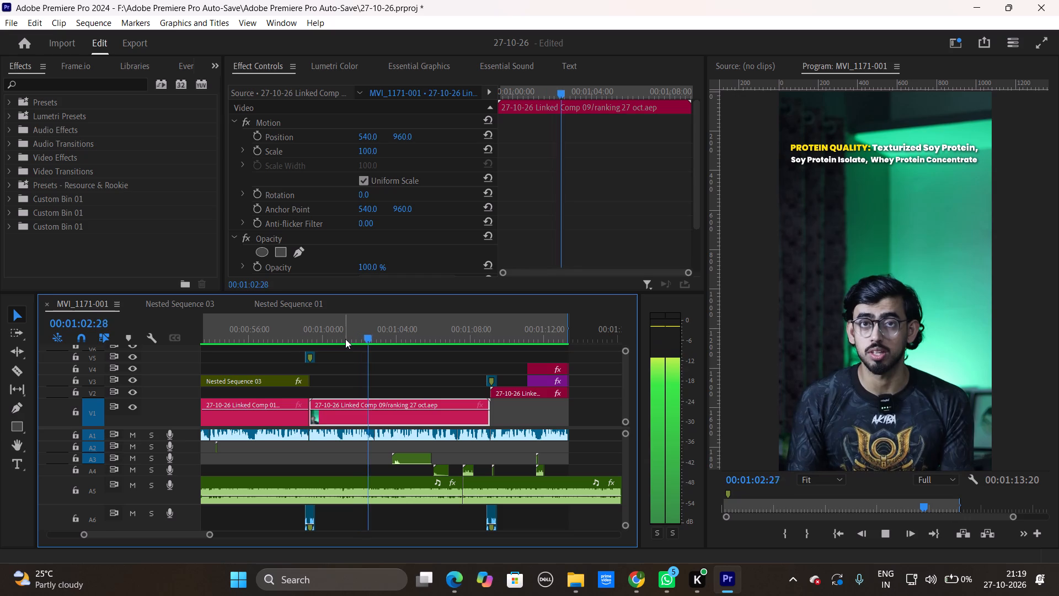
key(space)
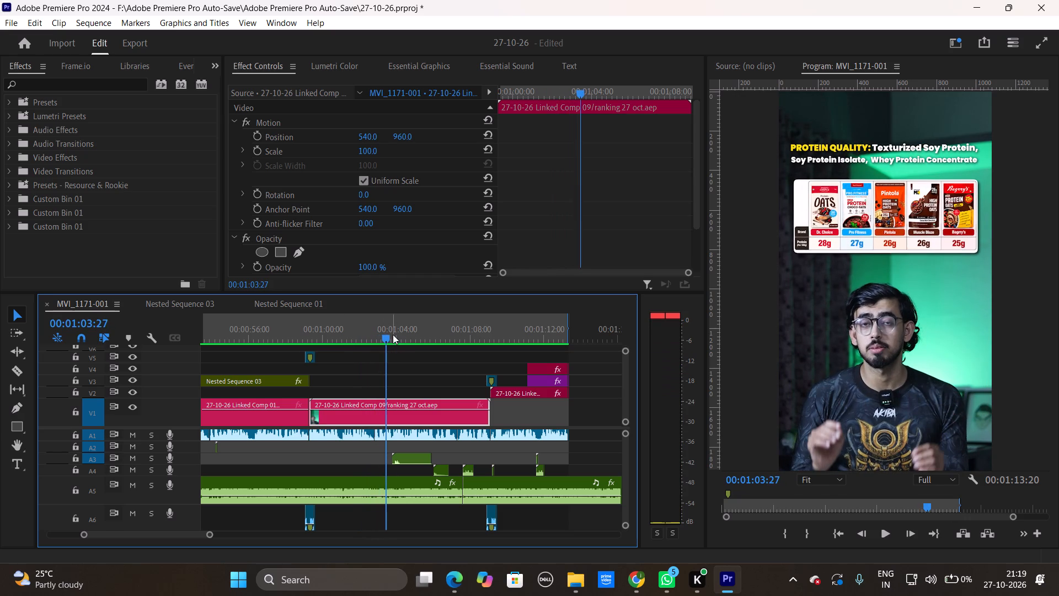
drag(393, 334, 373, 340)
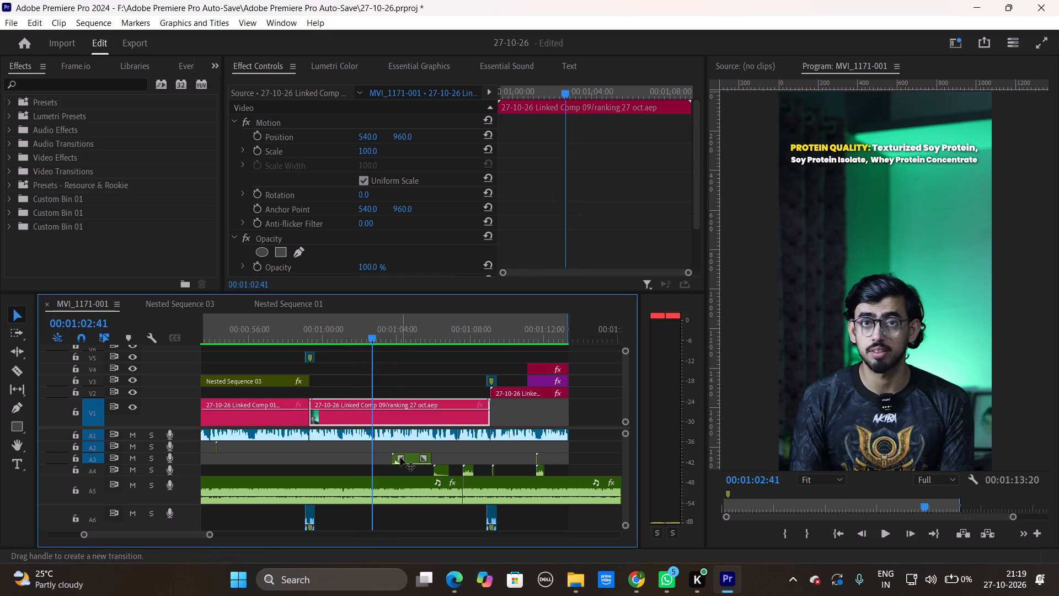
drag(411, 461, 392, 462)
Play back the protein quality section through to the closing, and review the sequence from its start in full screen.
key(space)
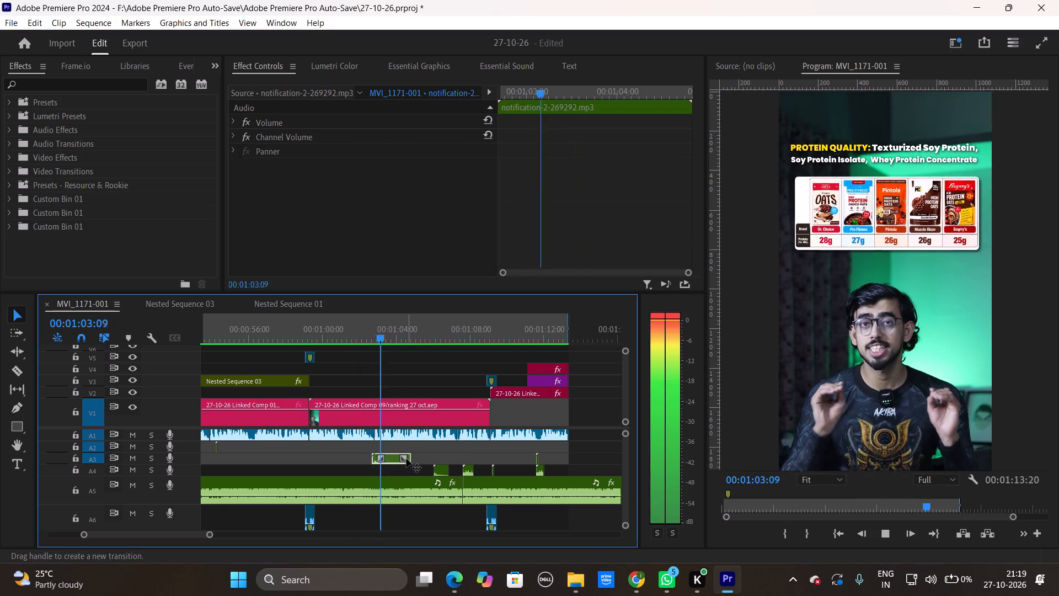
drag(404, 333, 356, 346)
key(space)
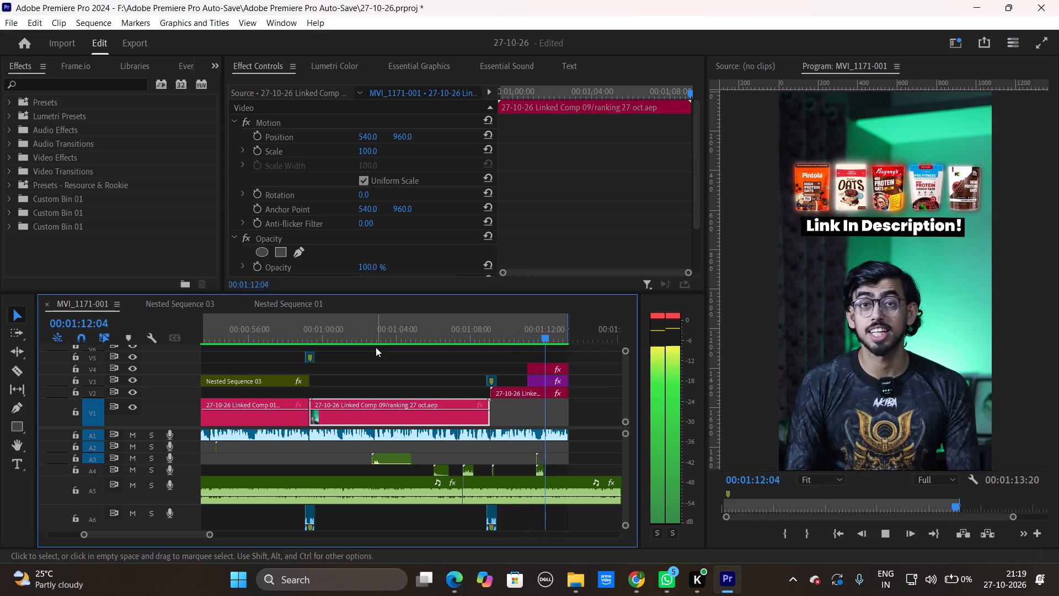
key(space)
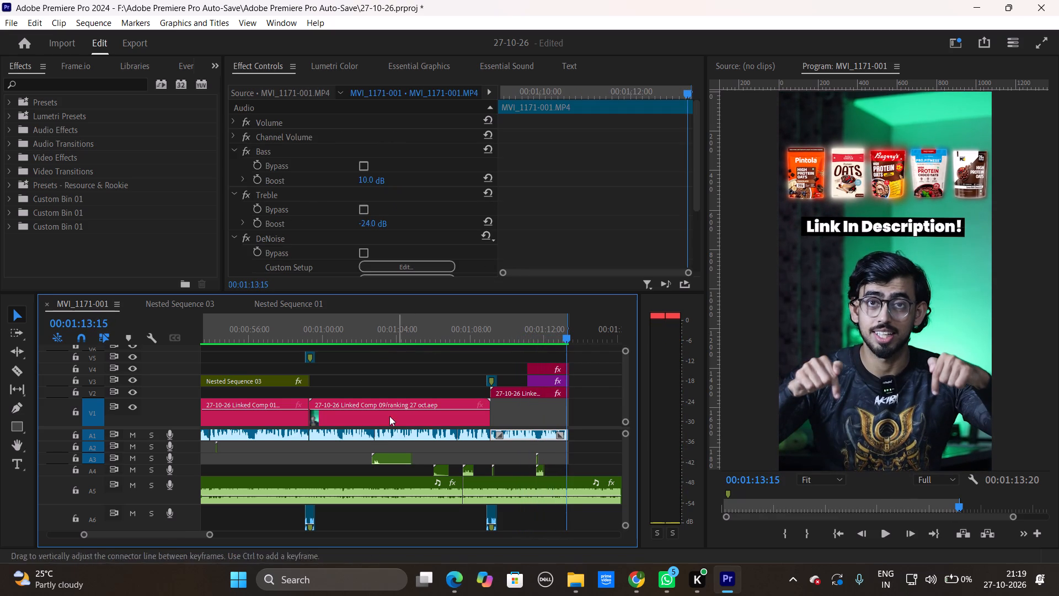
drag(209, 536, 241, 538)
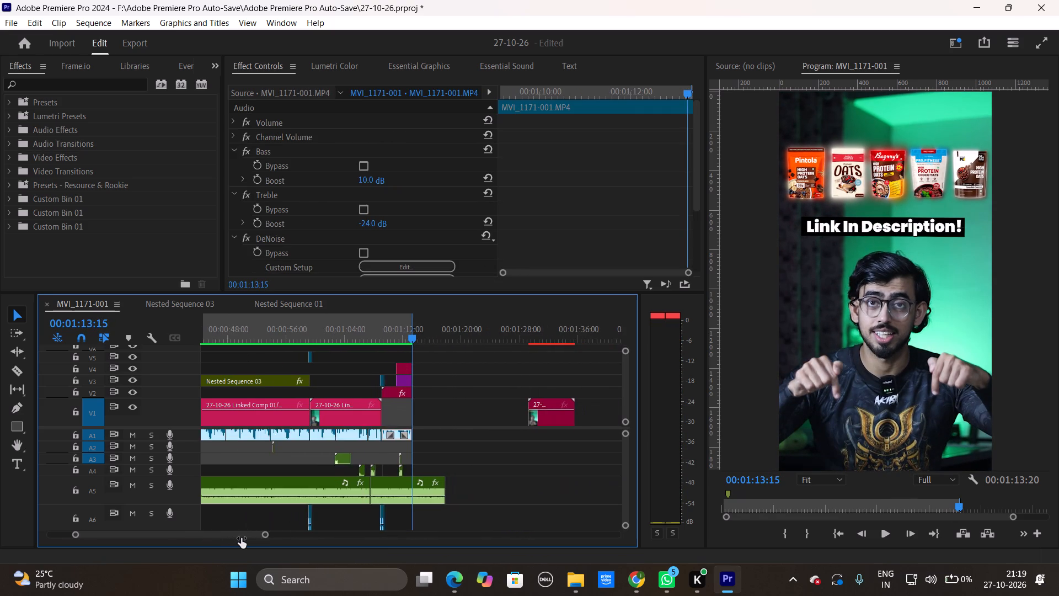
drag(241, 538, 291, 542)
drag(404, 333, 110, 343)
key(space)
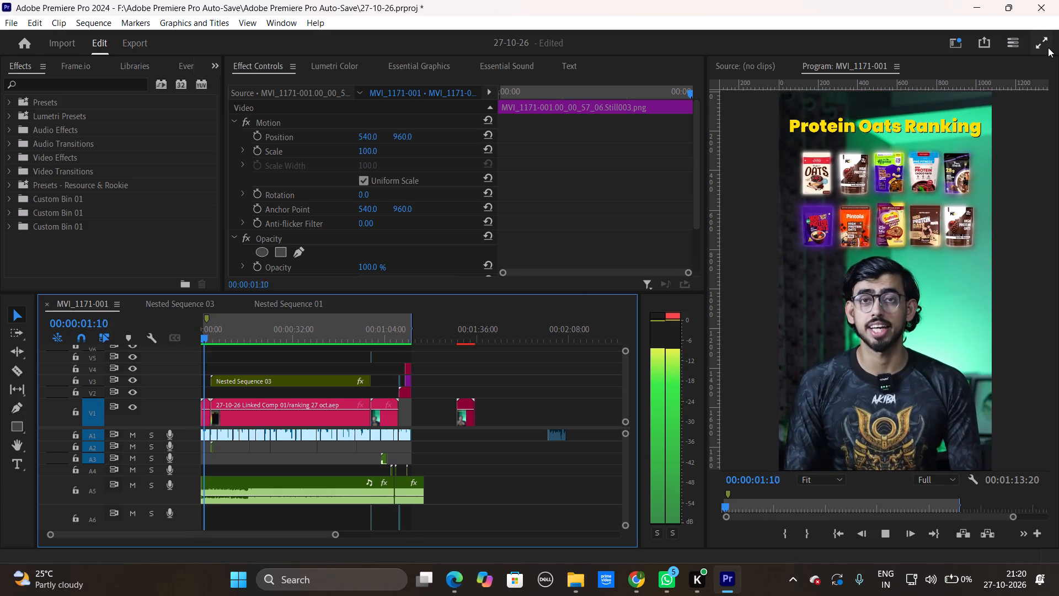
click(1048, 47)
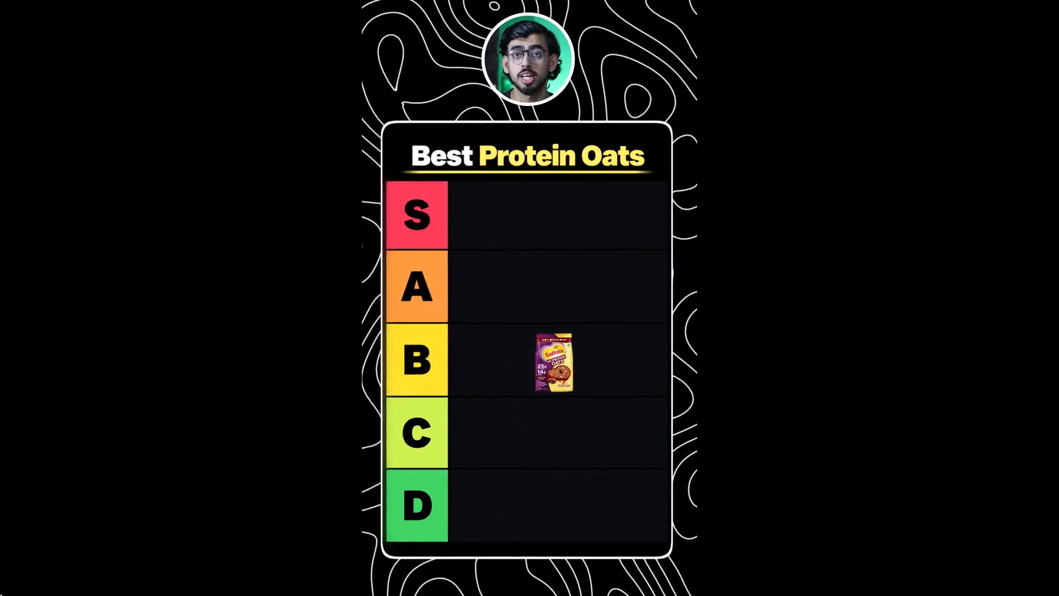
key(Escape)
Shift the Swoosh Transition 03.wav clip on track A2 slightly earlier so it overlaps the cut into the tier list, and play it back.
drag(226, 340, 218, 342)
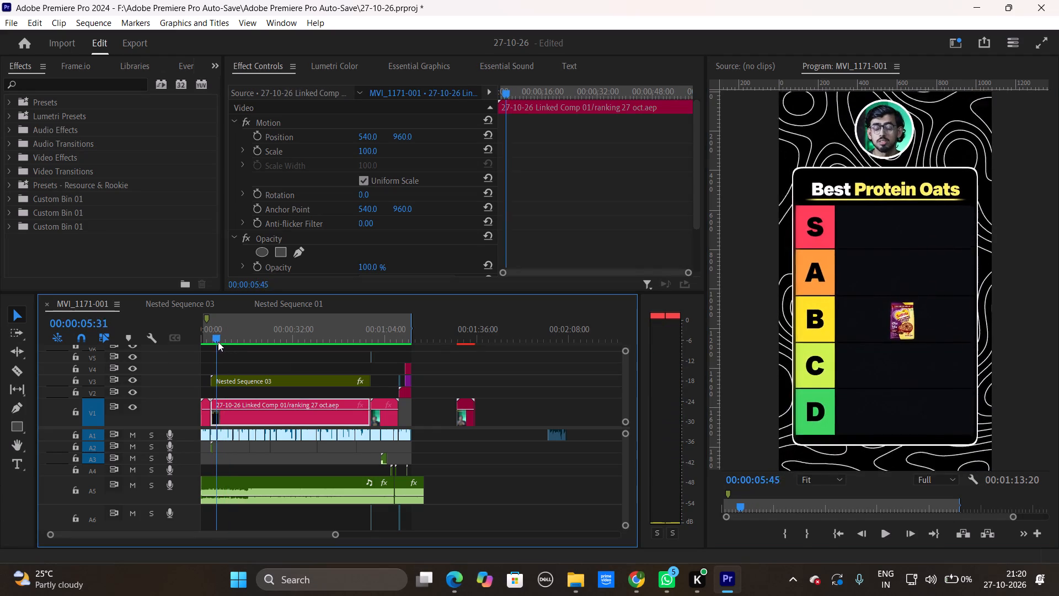
drag(218, 342, 211, 342)
key(space)
key(space)
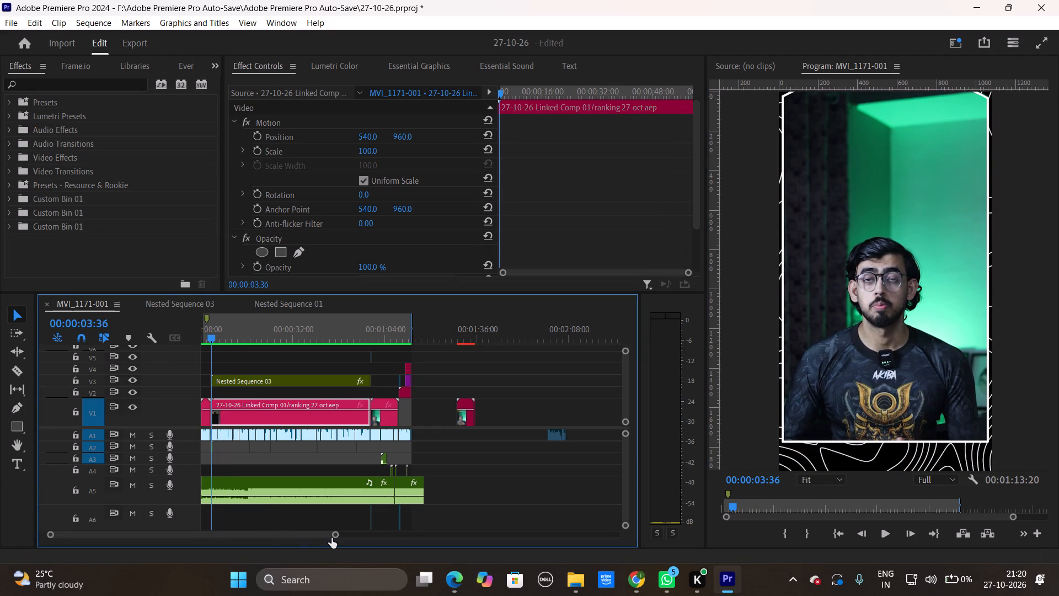
drag(334, 536, 255, 547)
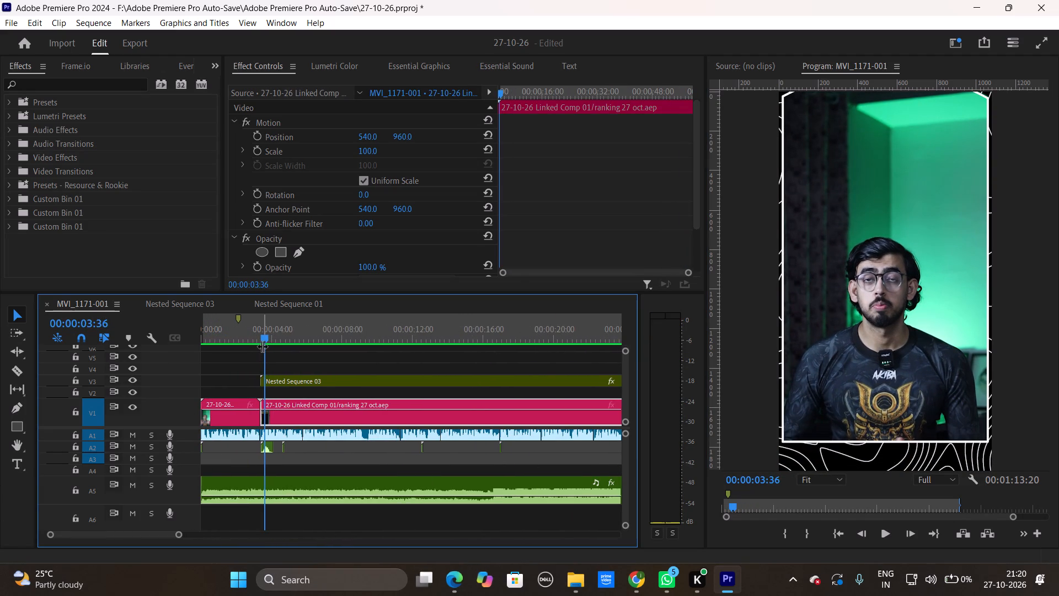
click(263, 339)
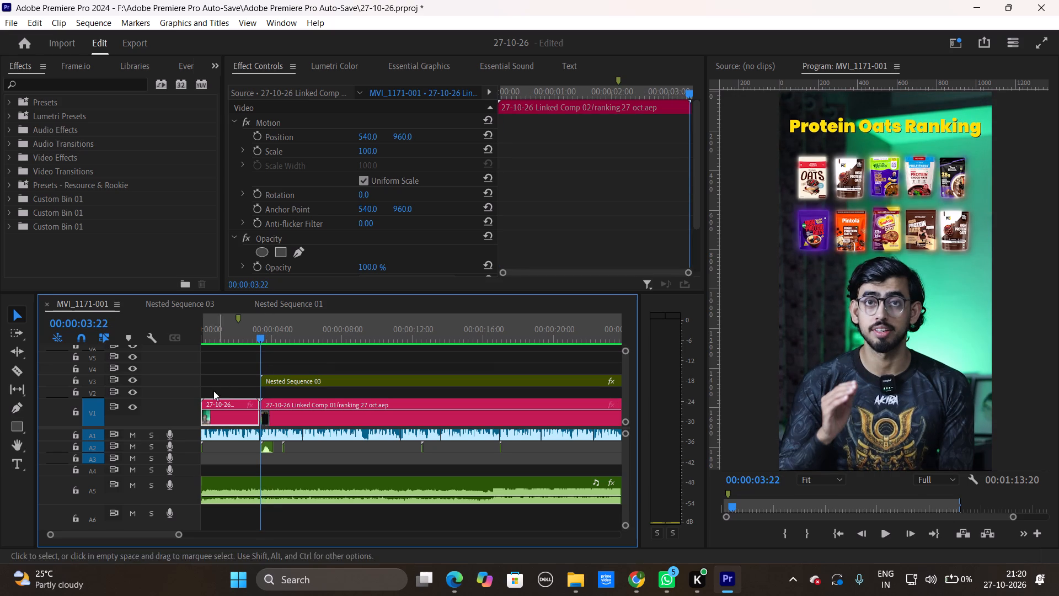
drag(187, 450, 188, 476)
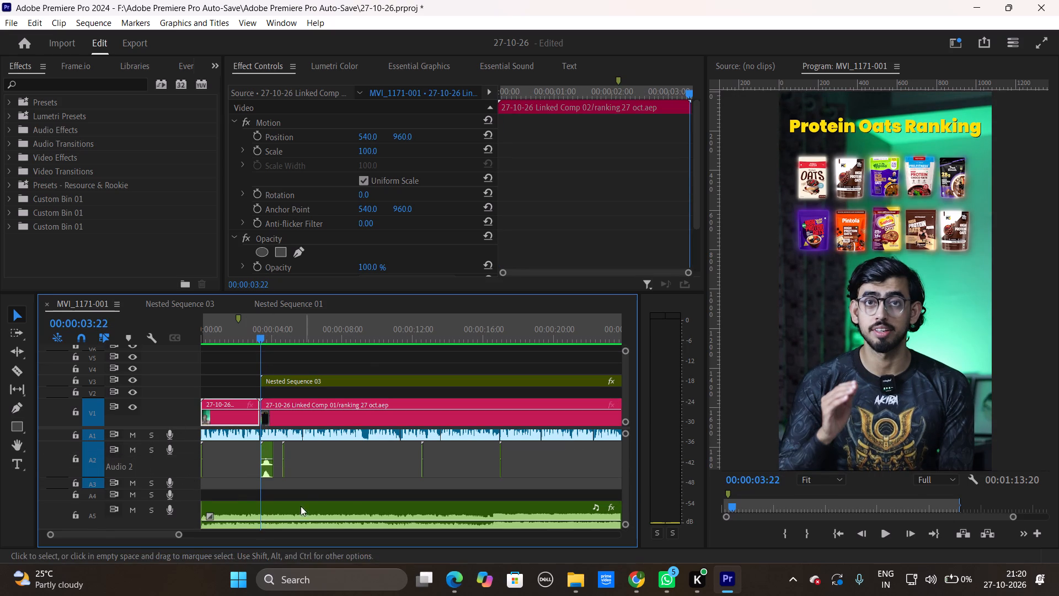
drag(180, 536, 146, 540)
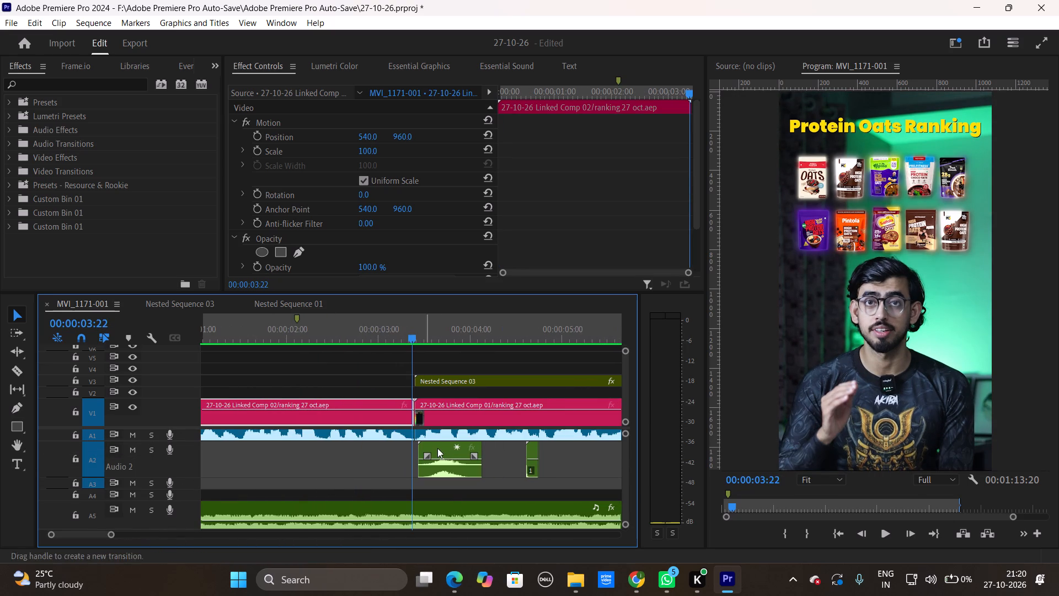
drag(446, 459, 446, 453)
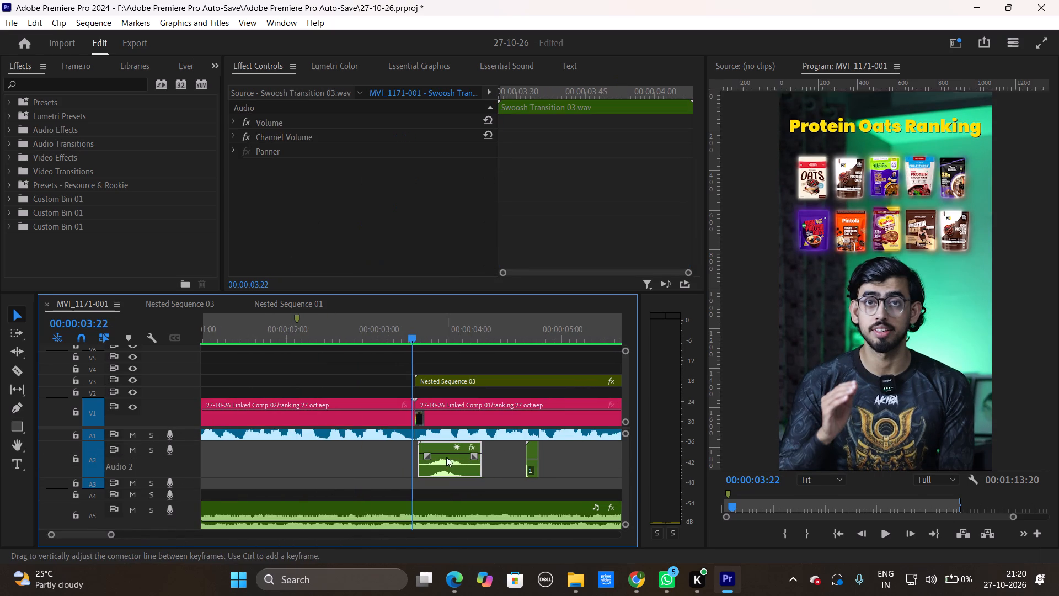
drag(450, 470, 431, 472)
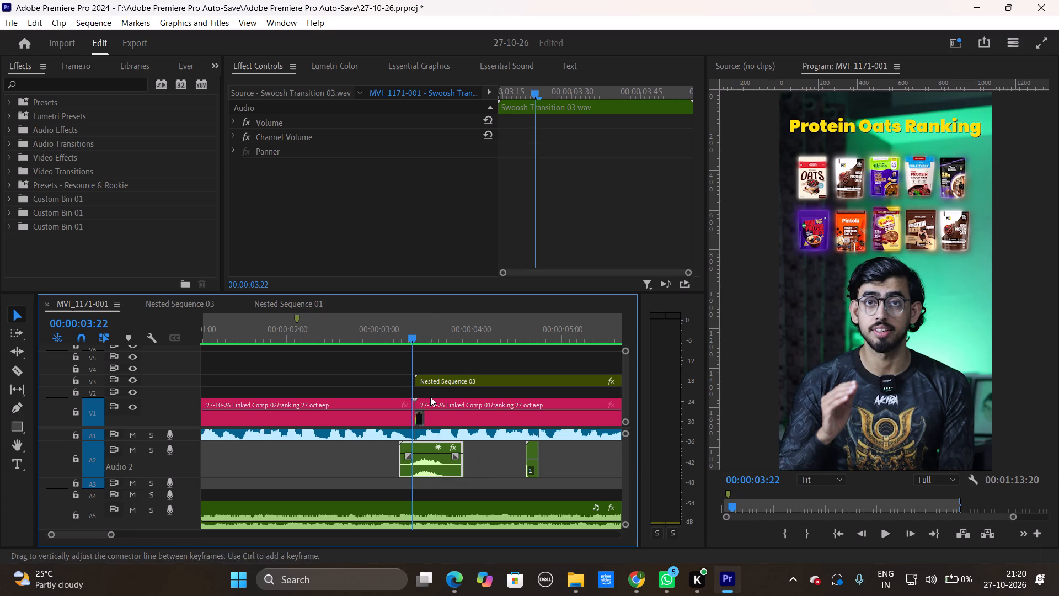
key(space)
key(space)
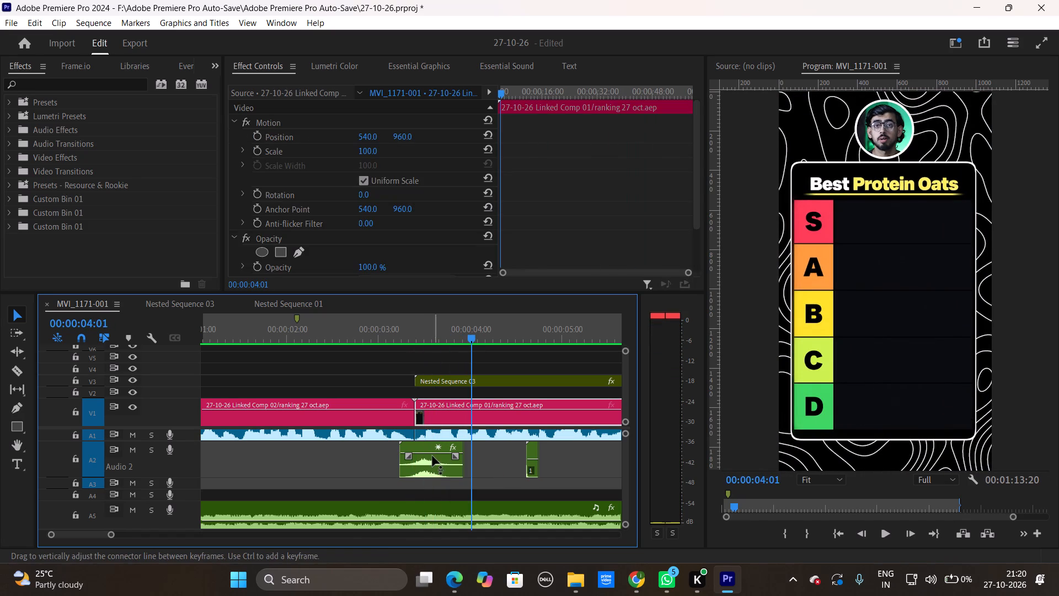
Adjust the Swoosh Transition 03.wav volume to about 0.9 dB and play back the transition into the tier list.
drag(431, 454, 425, 459)
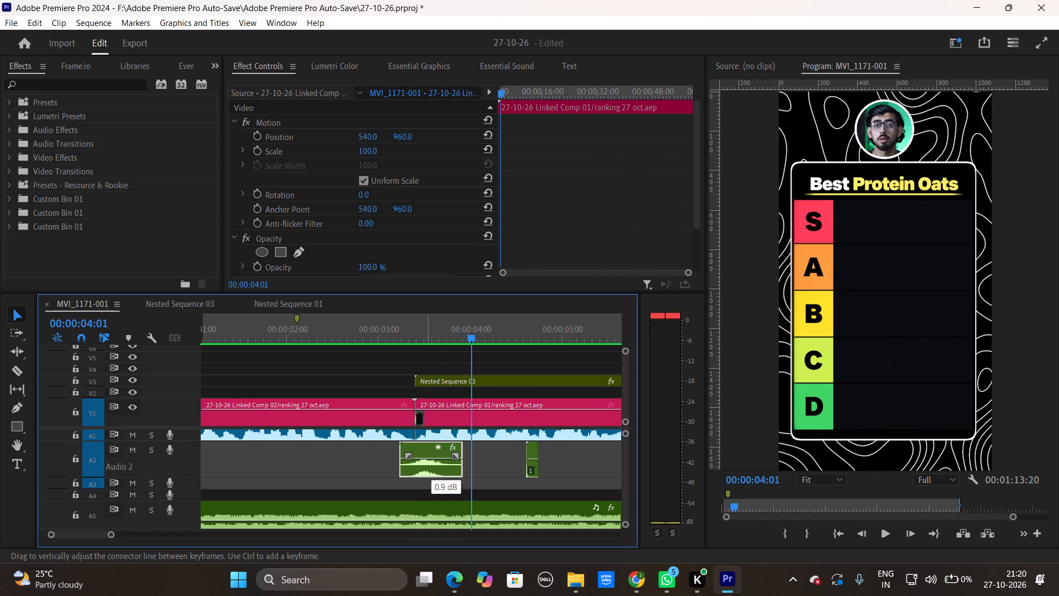
drag(425, 459, 437, 458)
drag(437, 458, 439, 457)
drag(452, 332, 357, 355)
key(space)
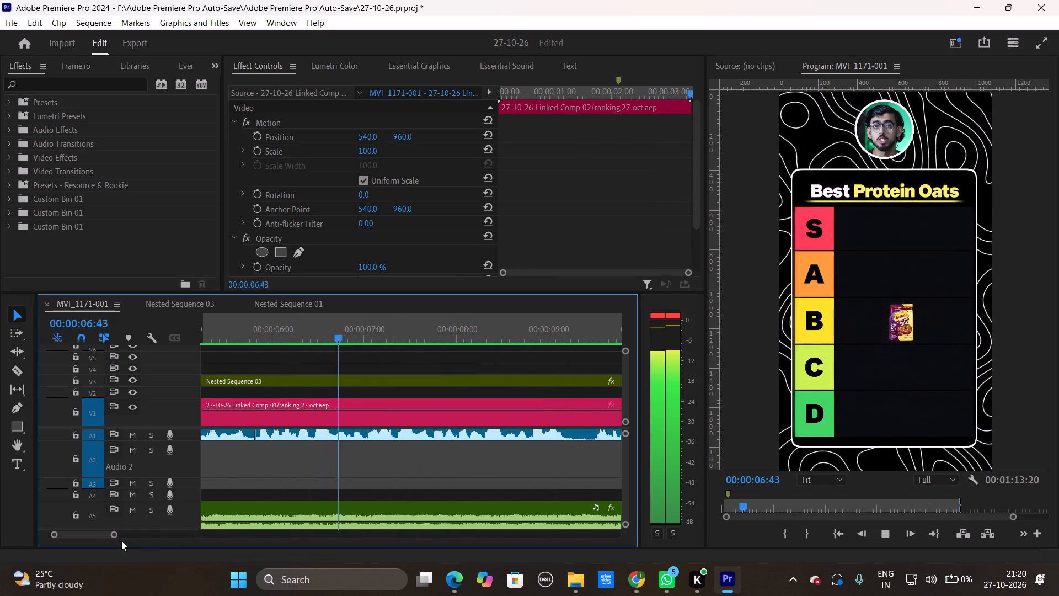
drag(117, 535, 251, 542)
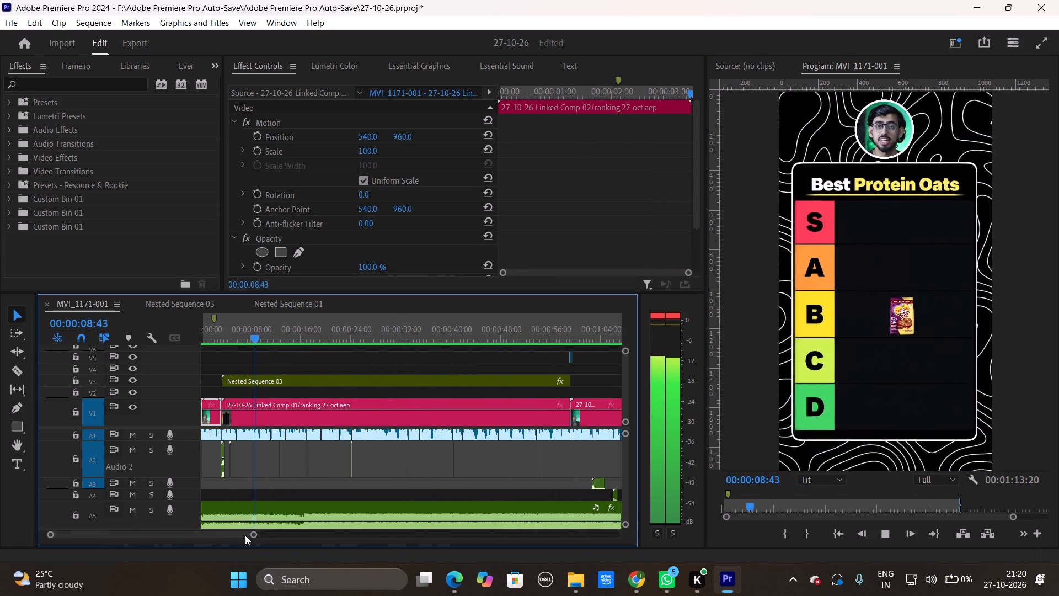
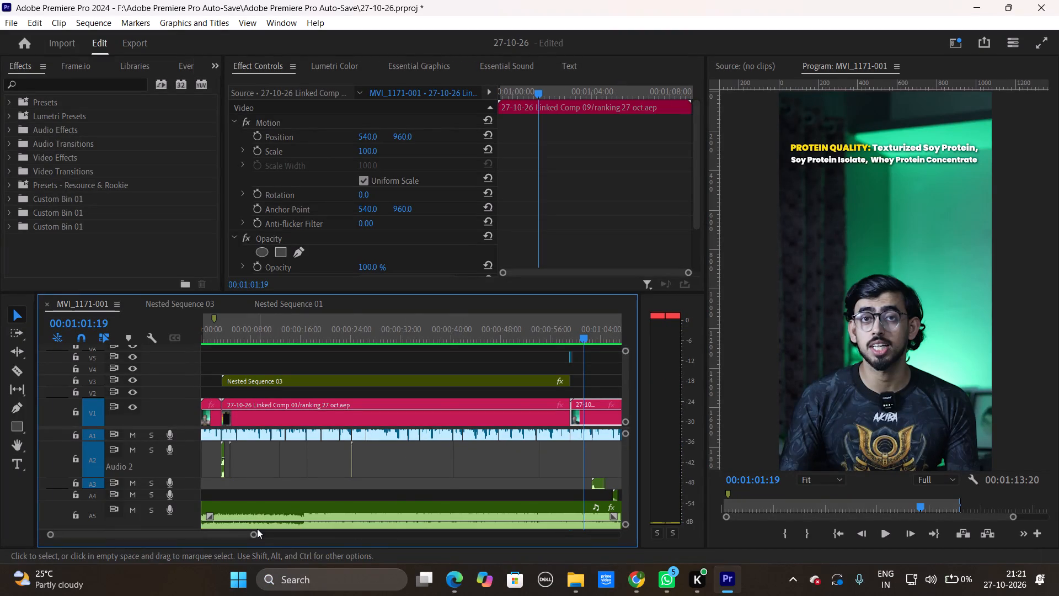
Copy the Mouse Click 01.wav clip on track A2 to the start of the protein quality section at about 00:00:59:19, and play it back.
drag(254, 535, 215, 528)
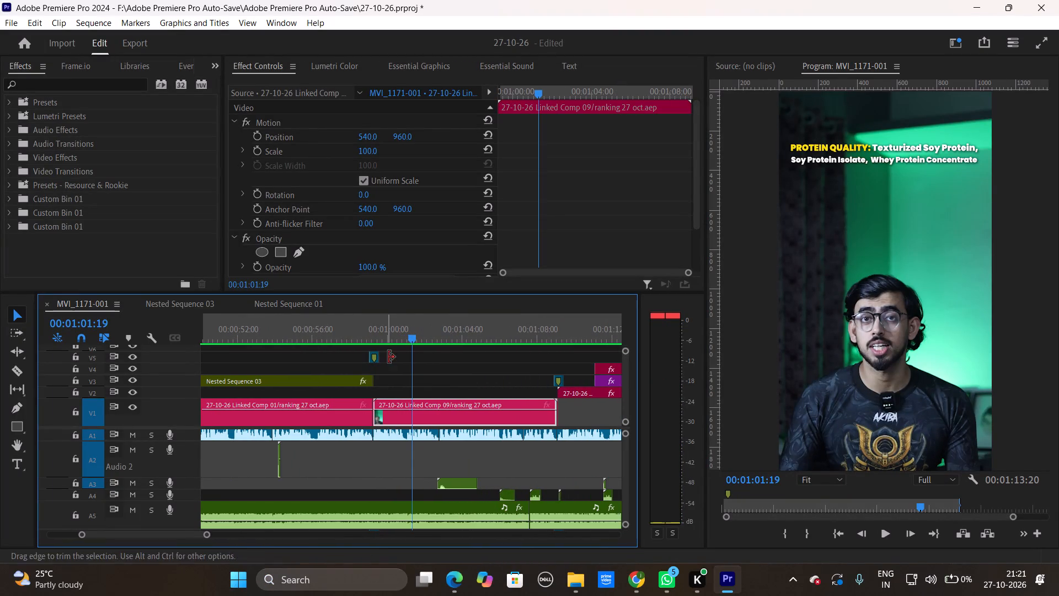
drag(409, 346, 375, 352)
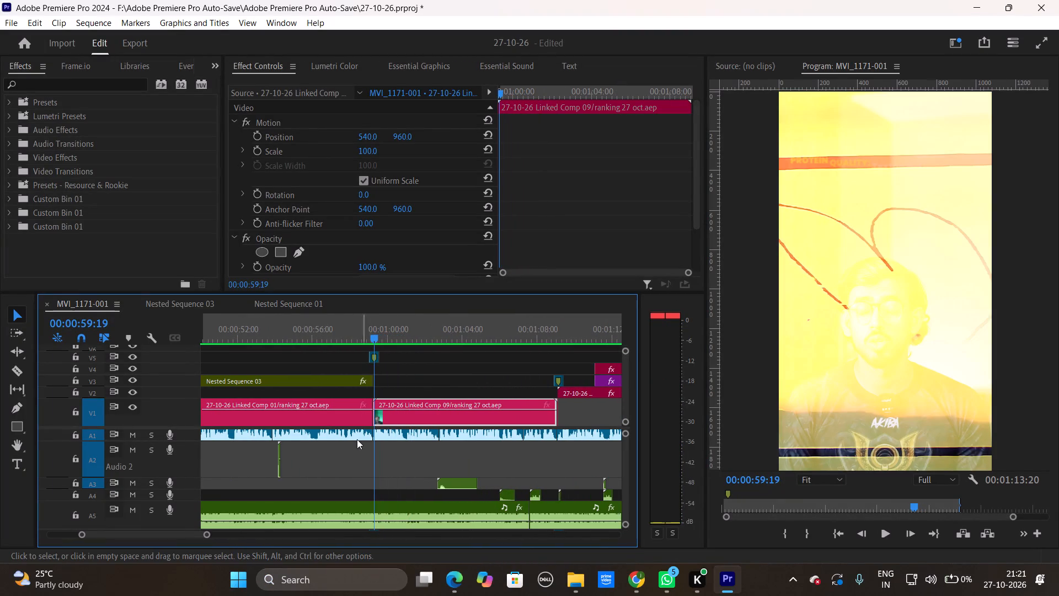
drag(278, 467, 379, 461)
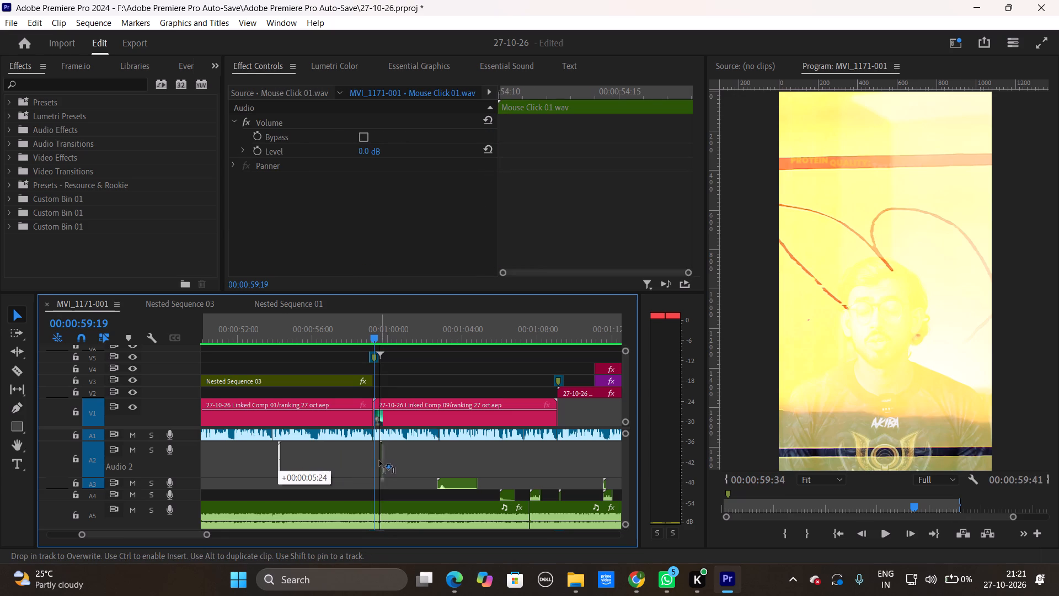
drag(379, 461, 374, 461)
key(space)
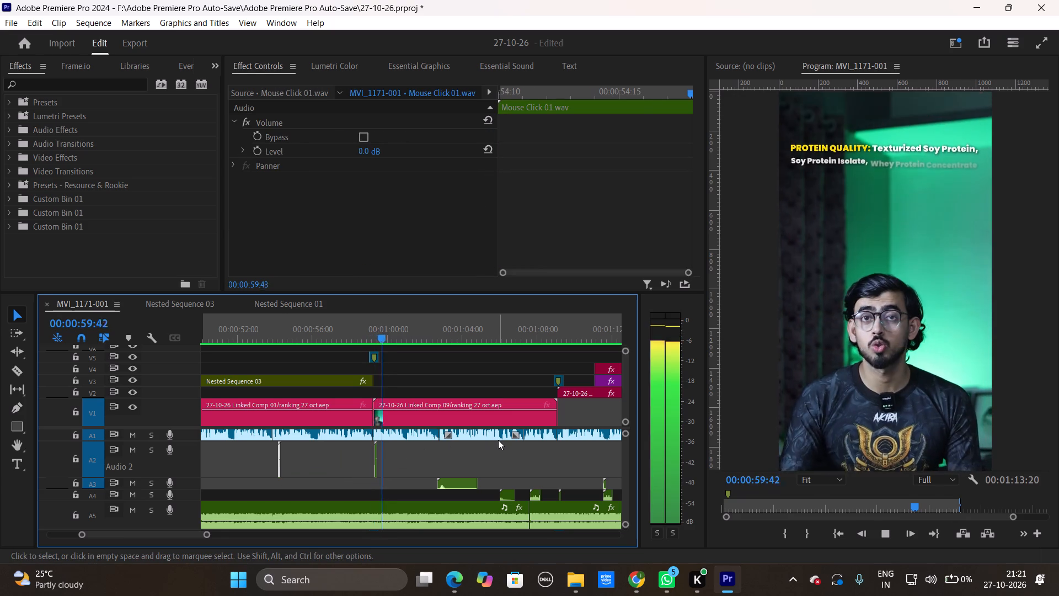
key(space)
Play back the sequence from just before the cut into the protein quality section through to the closing.
drag(399, 341, 377, 343)
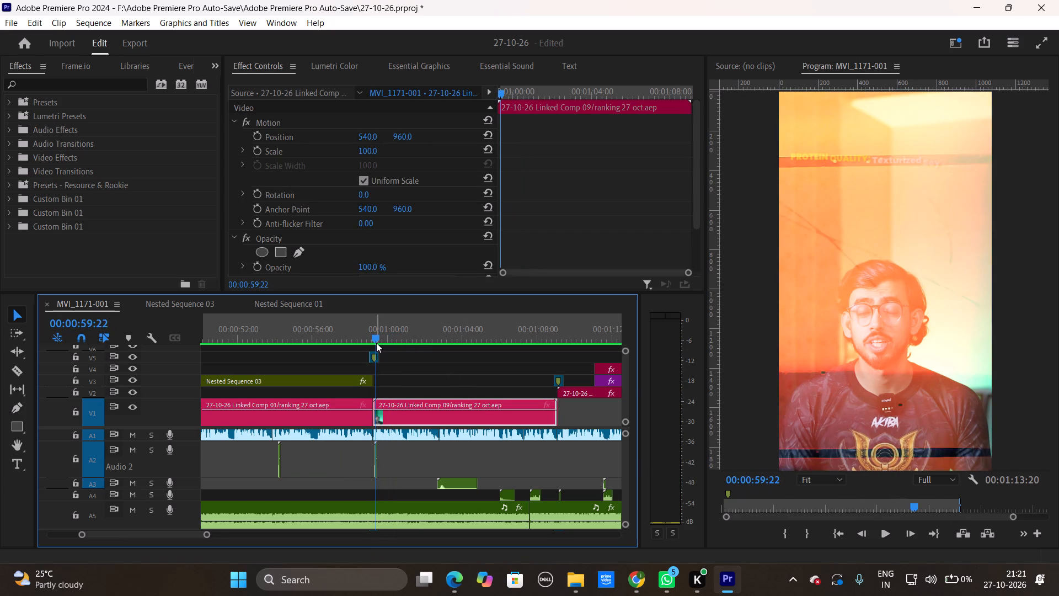
drag(376, 336, 367, 336)
key(space)
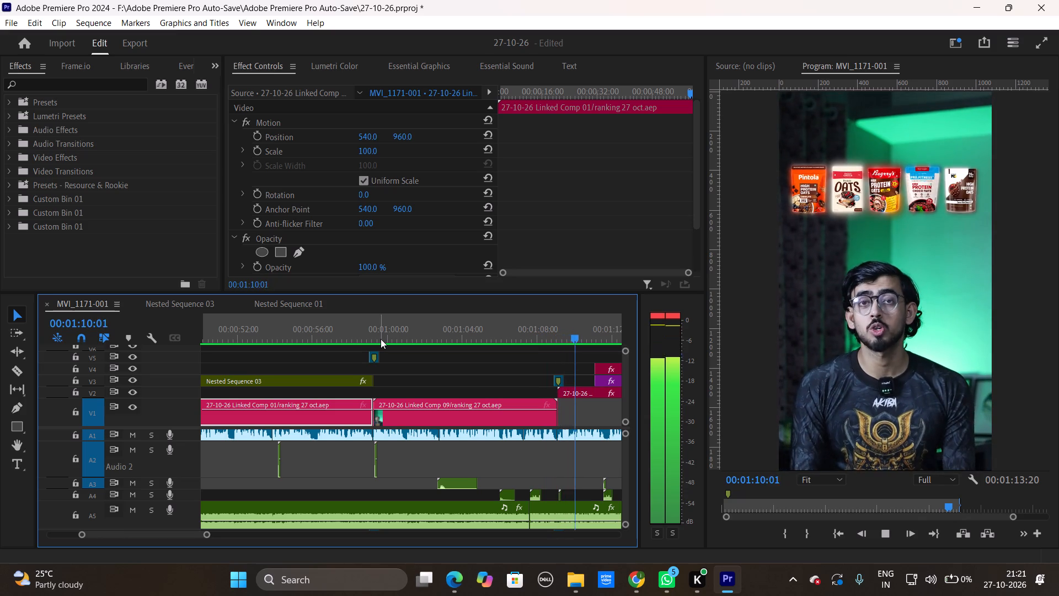
key(space)
key(space)
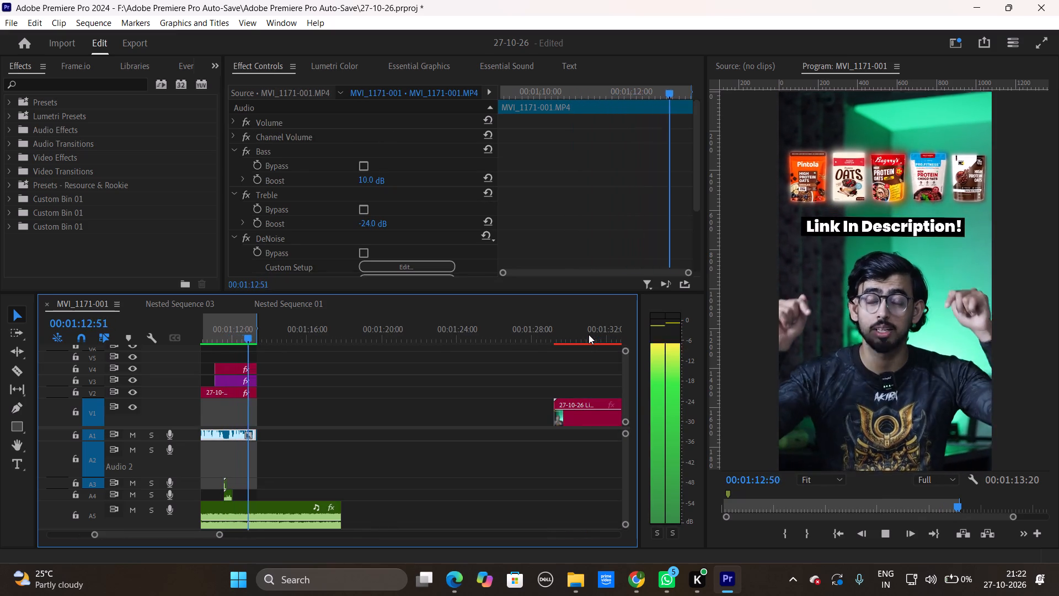
key(space)
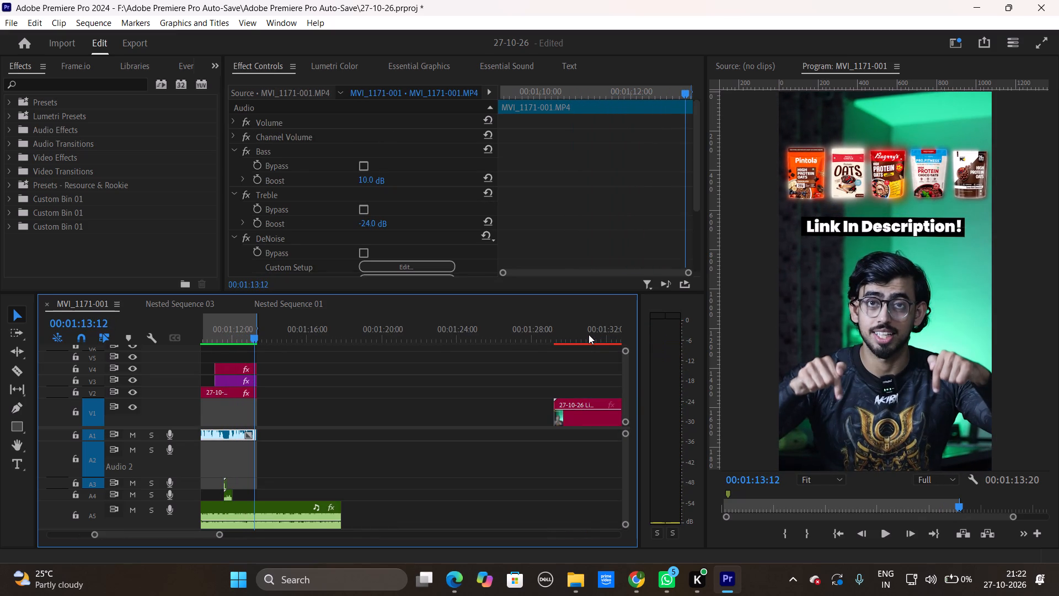
Open the export settings for the MVI_1171-001 sequence and name the output file PO 27-10-26.
drag(220, 532, 208, 531)
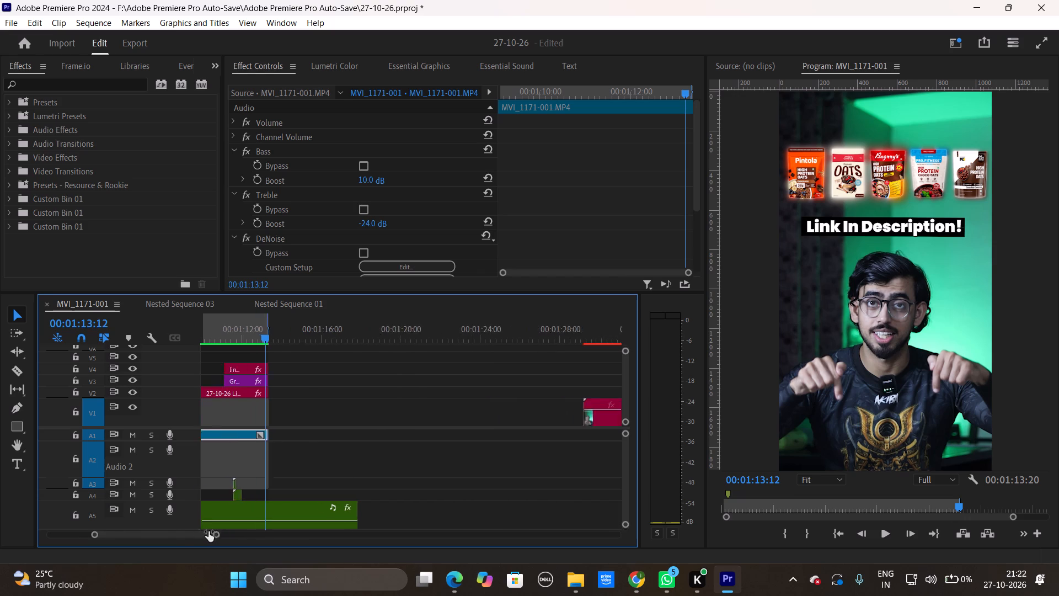
drag(208, 531, 169, 530)
key(ctrl+m)
key(ctrl+j)
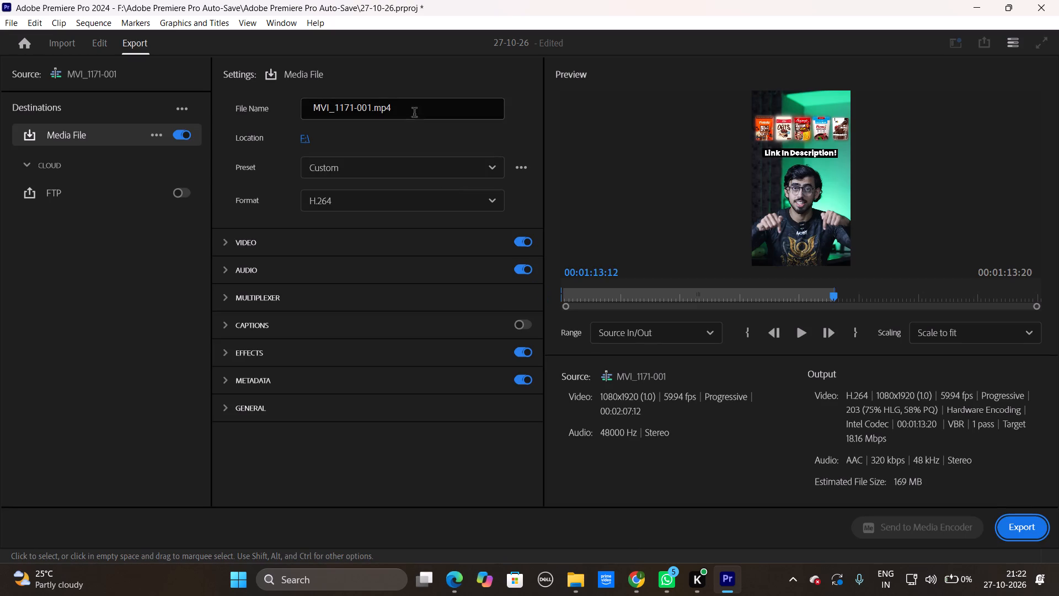
drag(412, 110, 190, 99)
key(BackSpace)
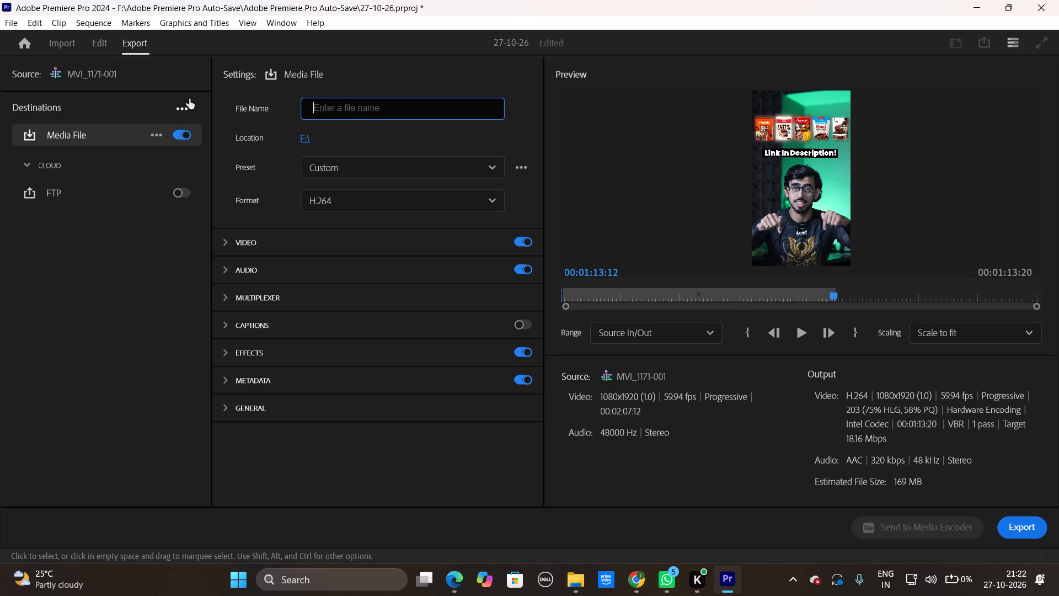
key(shift+p)
text(O)
key(space)
text(27)
key(minus)
text(10)
key(minus)
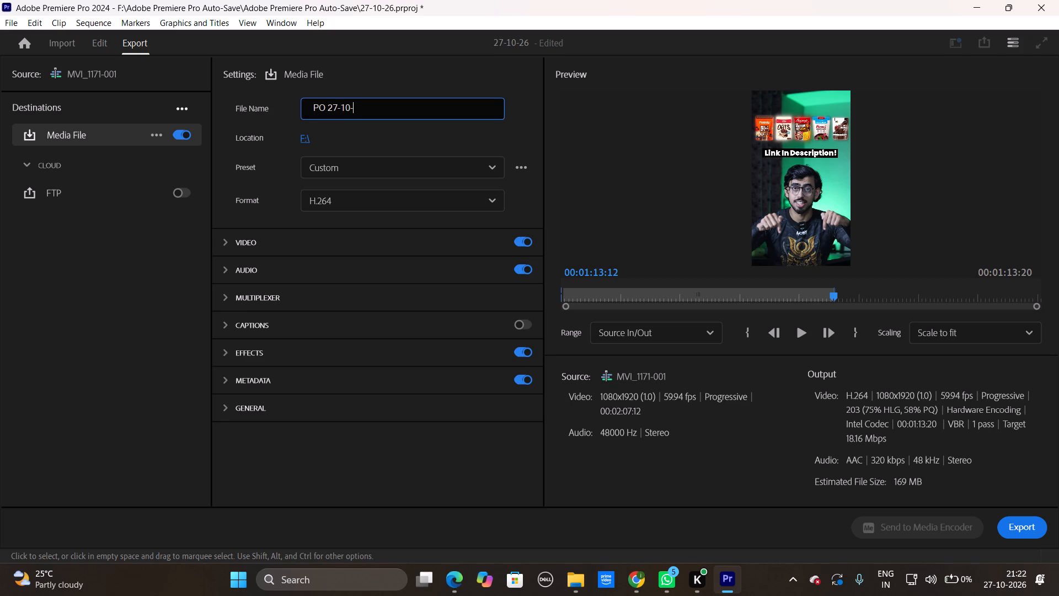
text(26)
key(Return)
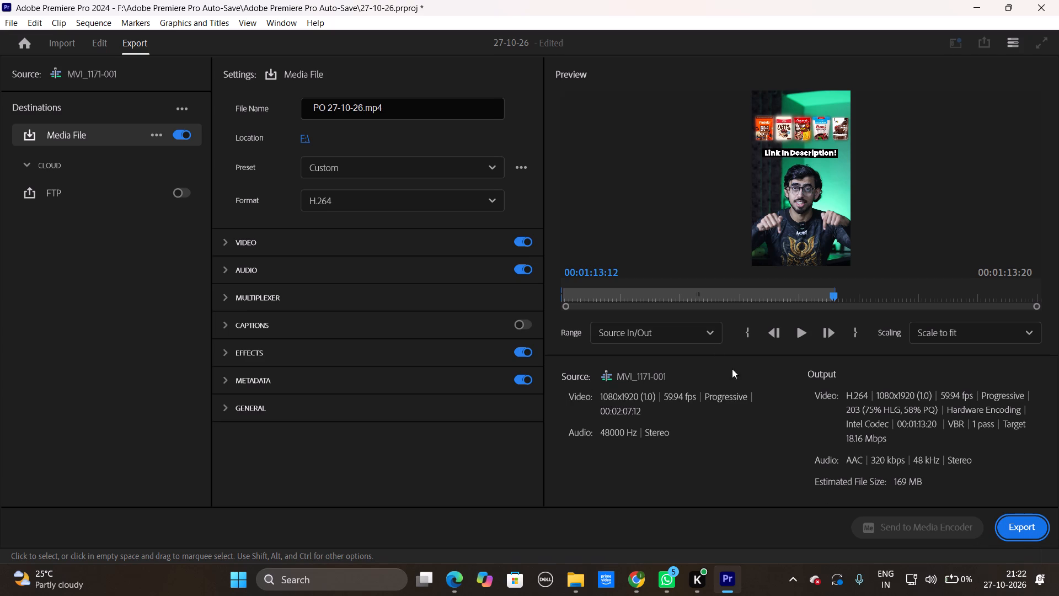
Insert ac after PO in the output file name, making it PO ac 27-10-26.mp4, and export the video in H.264 format.
click(325, 104)
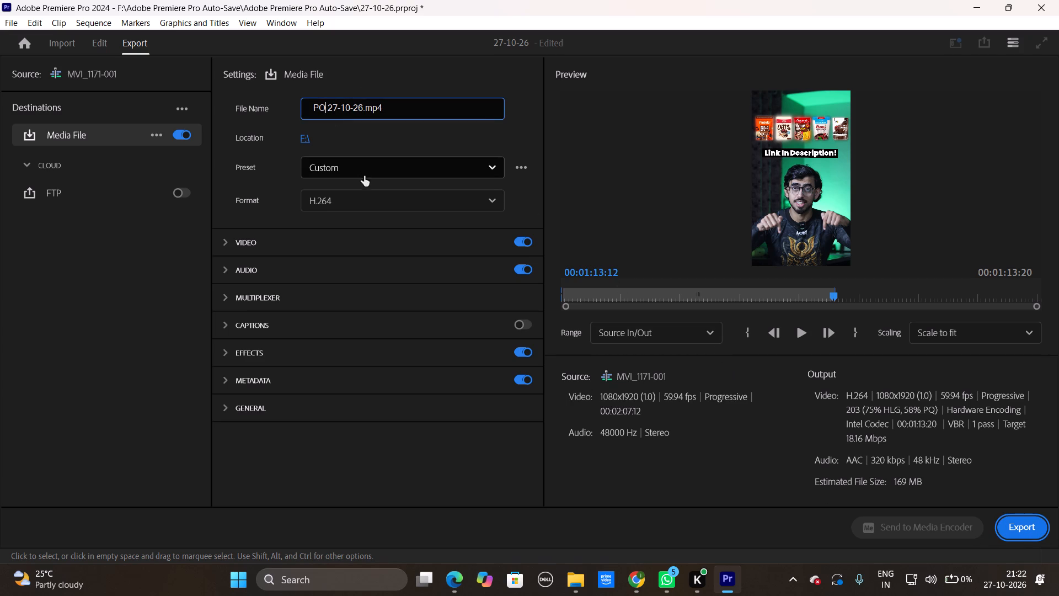
key(space)
text(ac)
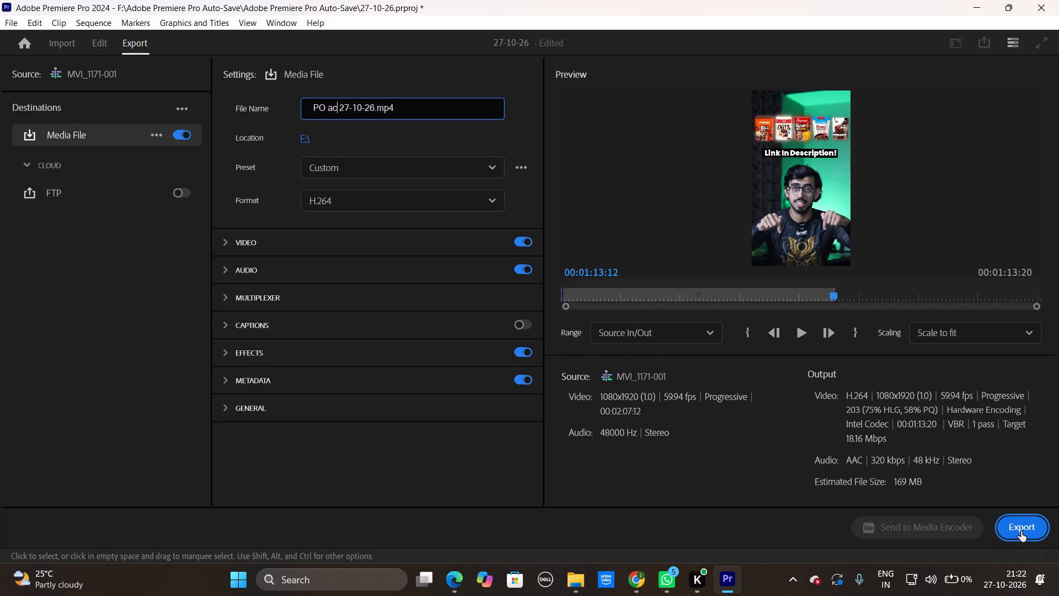
click(1021, 531)
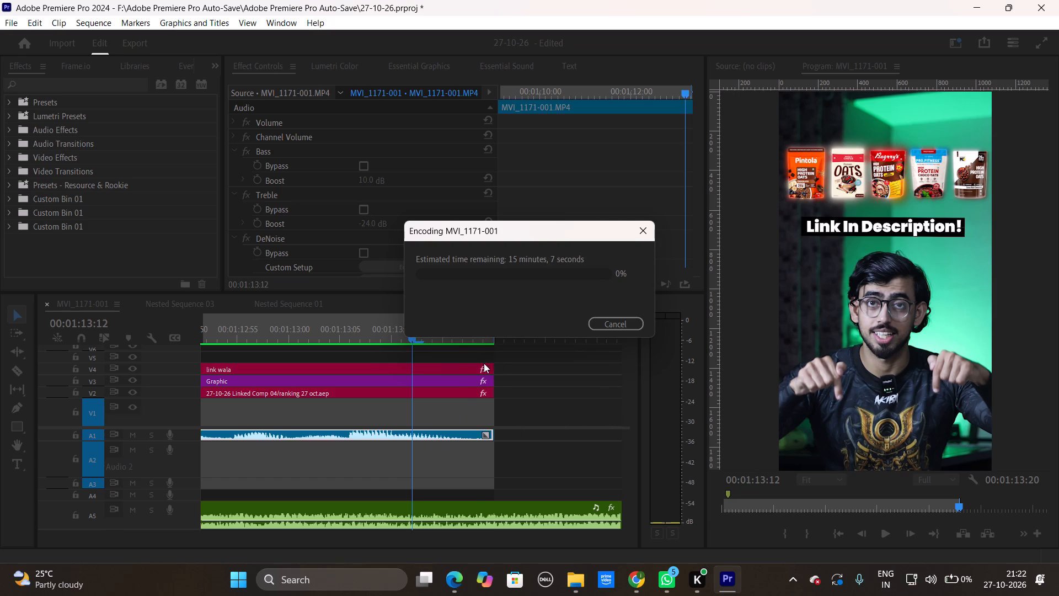
drag(502, 227, 496, 153)
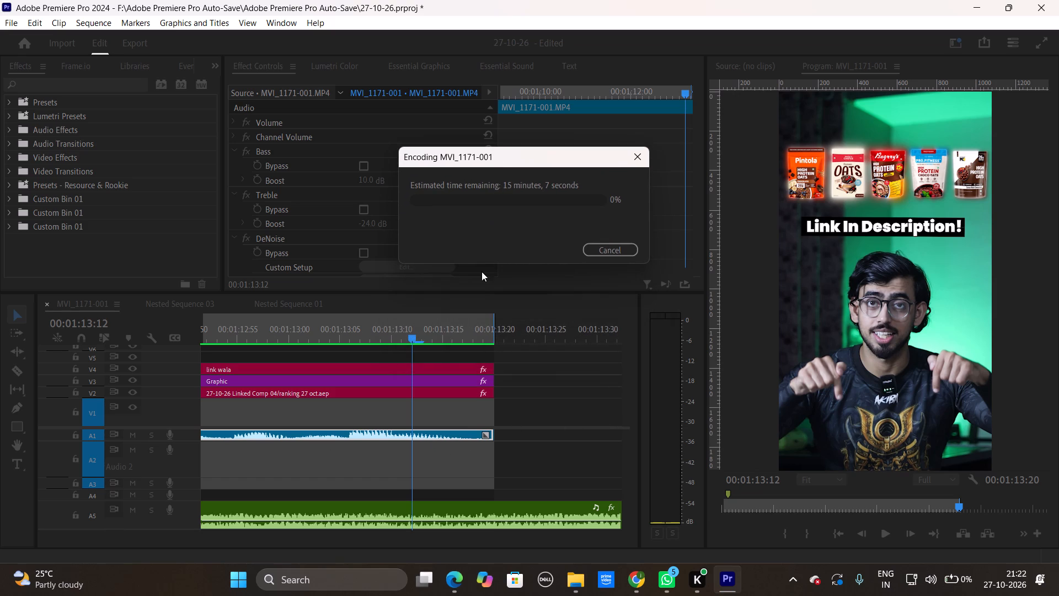